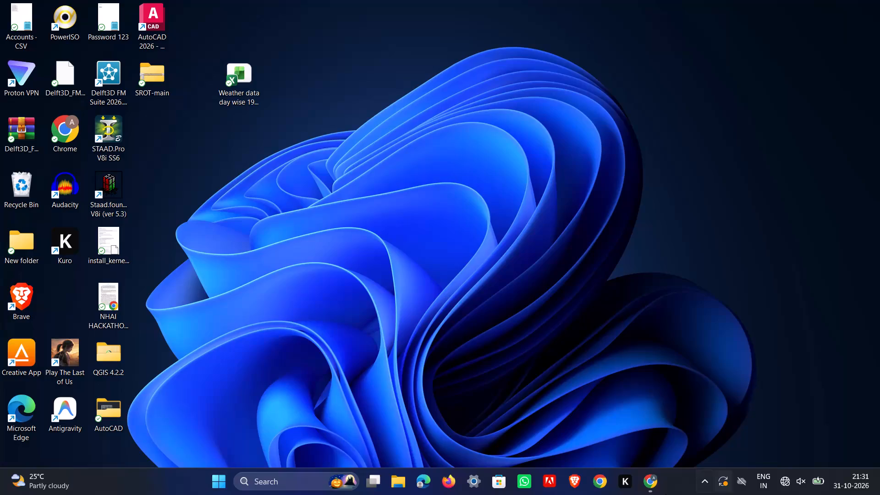
Switch to the minior project results workbook in Chrome and review the data on Sheet11 and Sheet7.
click(645, 482)
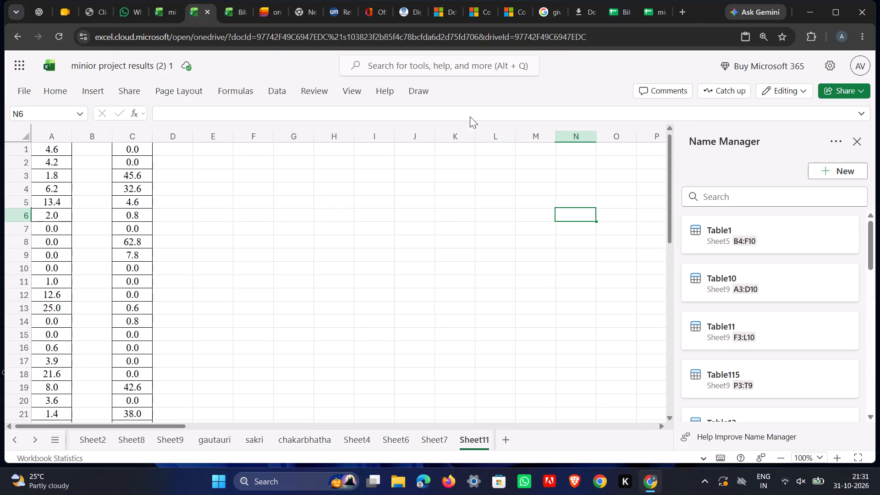
scroll(188, 268, up, 11)
scroll(143, 209, down, 5)
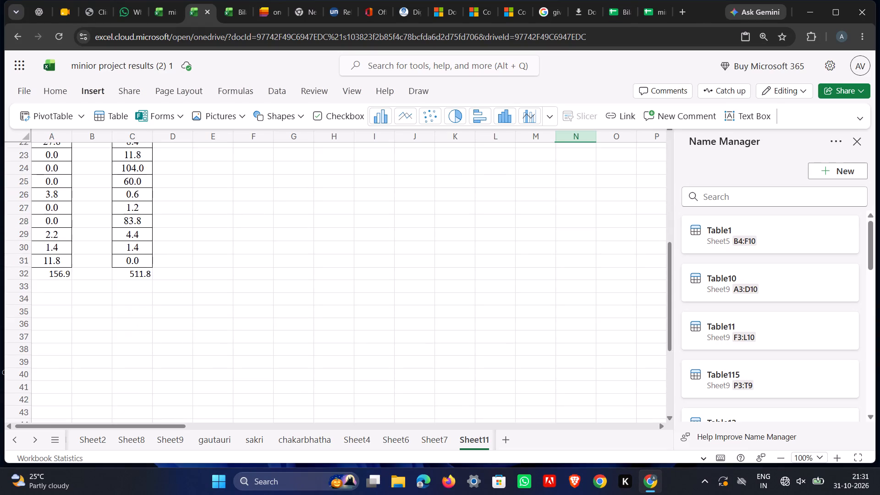
scroll(397, 394, down, 1)
scroll(405, 386, up, 9)
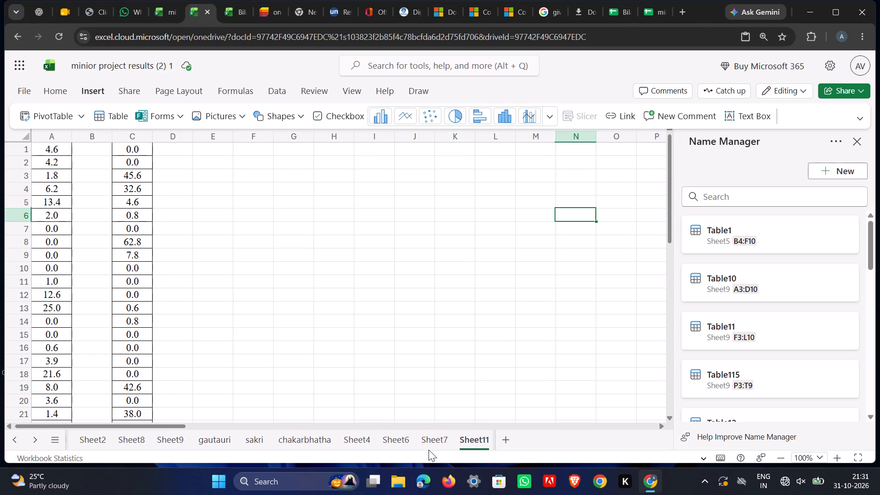
click(429, 450)
click(443, 441)
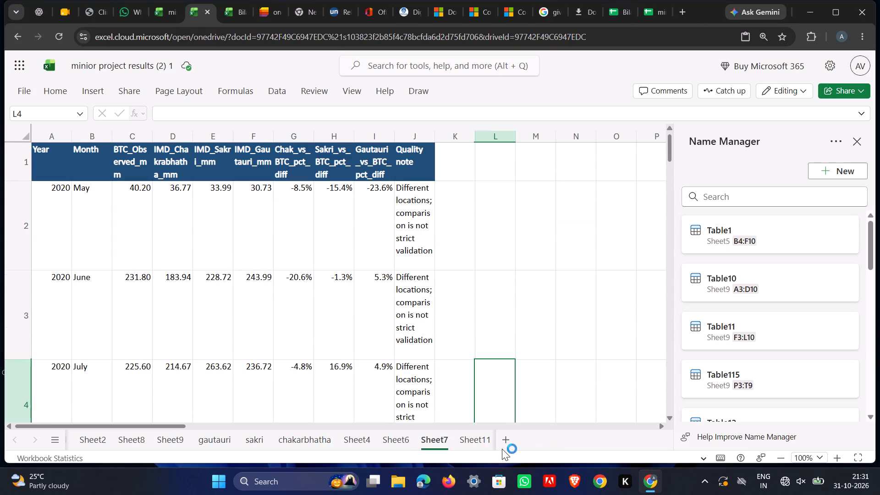
Add a new blank worksheet to the workbook.
click(504, 442)
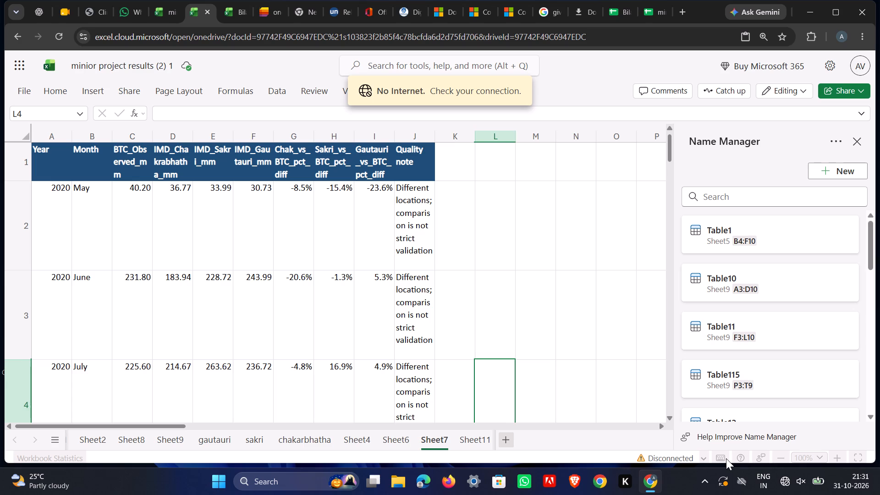
Restore the internet connection by connecting the computer to the vivo Y28 5G Wi-Fi network.
click(789, 482)
click(719, 265)
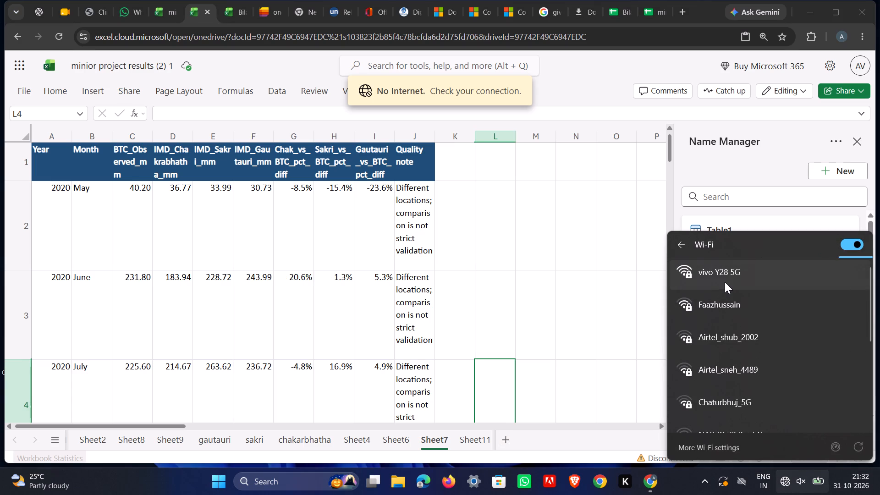
click(725, 282)
click(820, 326)
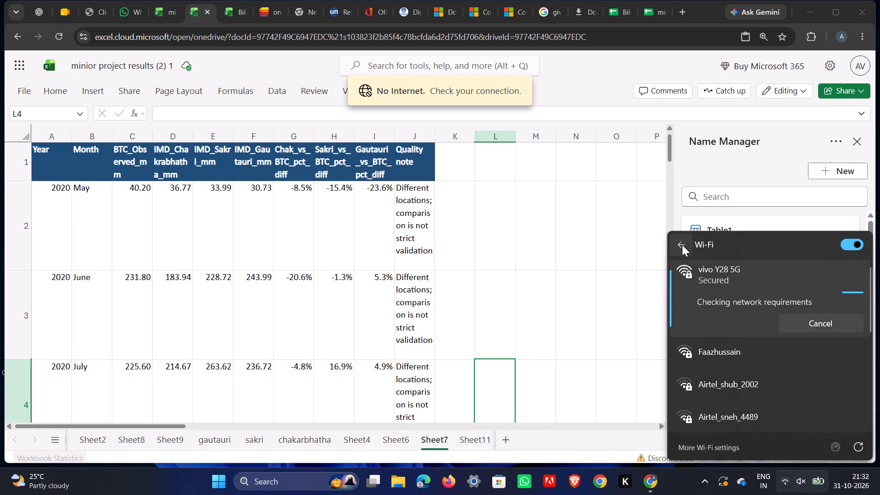
click(682, 245)
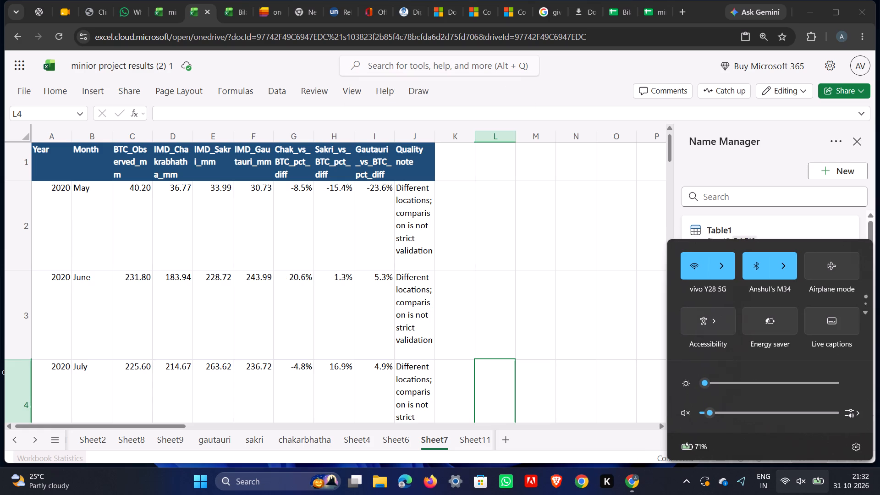
click(612, 203)
Add a new blank worksheet after Sheet11 in the minior project results workbook.
click(471, 435)
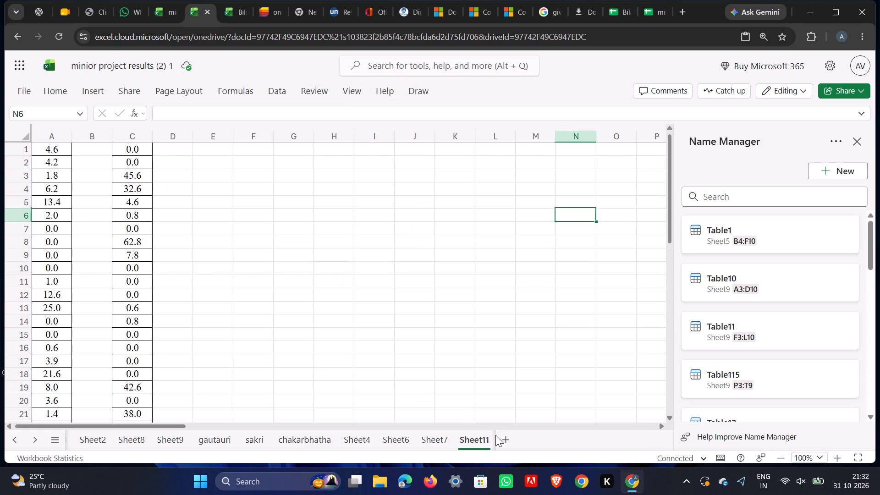
click(495, 435)
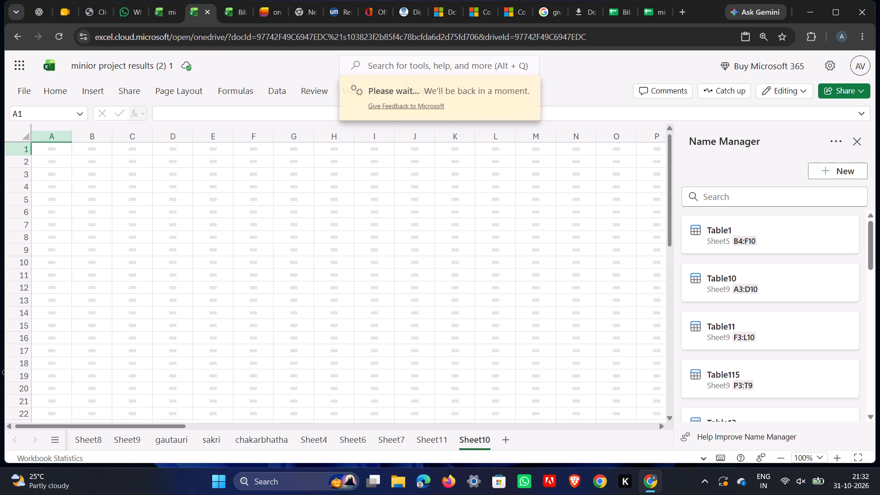
Go back to Sheet11 to view its data from the top rows, and switch to Sheet7.
click(423, 435)
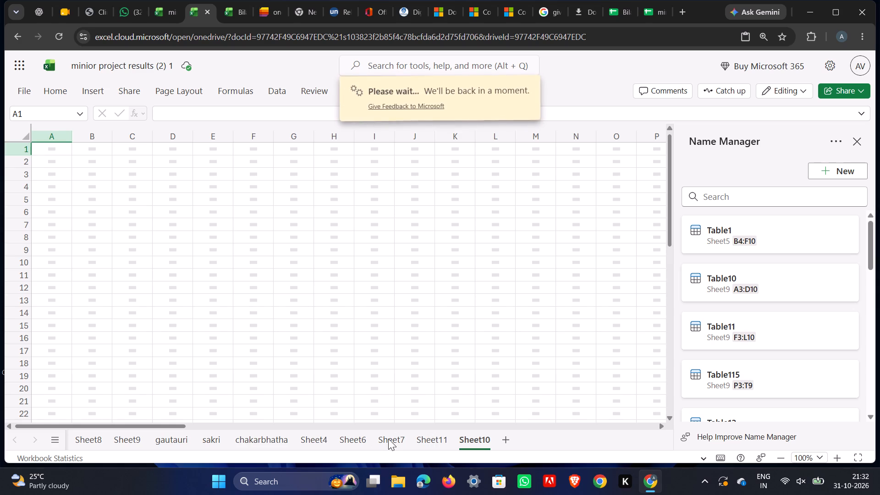
click(390, 439)
click(430, 443)
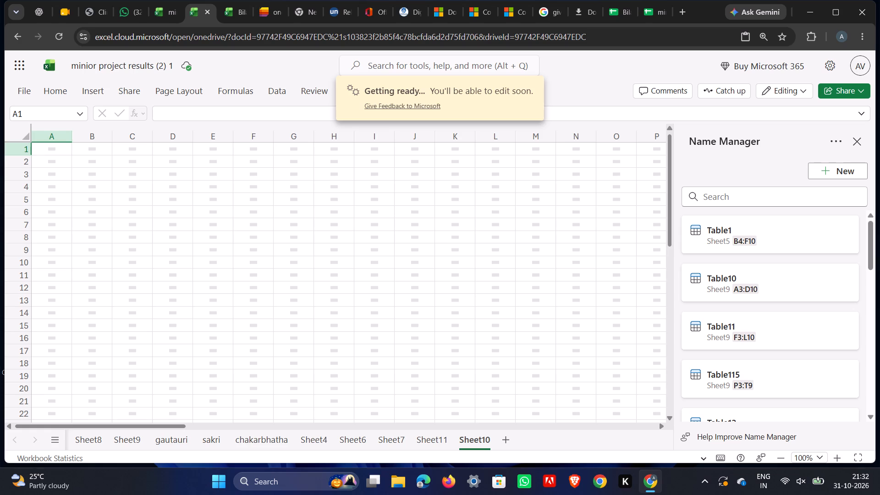
click(438, 437)
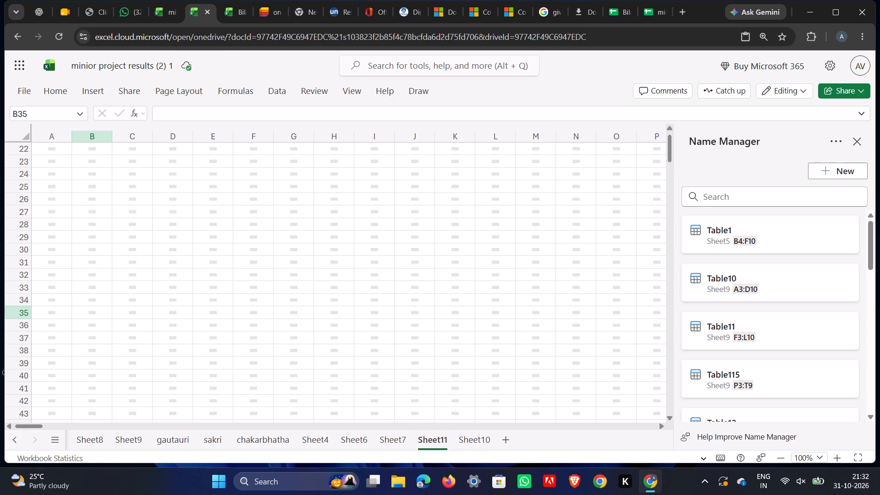
scroll(278, 297, up, 6)
scroll(334, 328, up, 12)
click(402, 448)
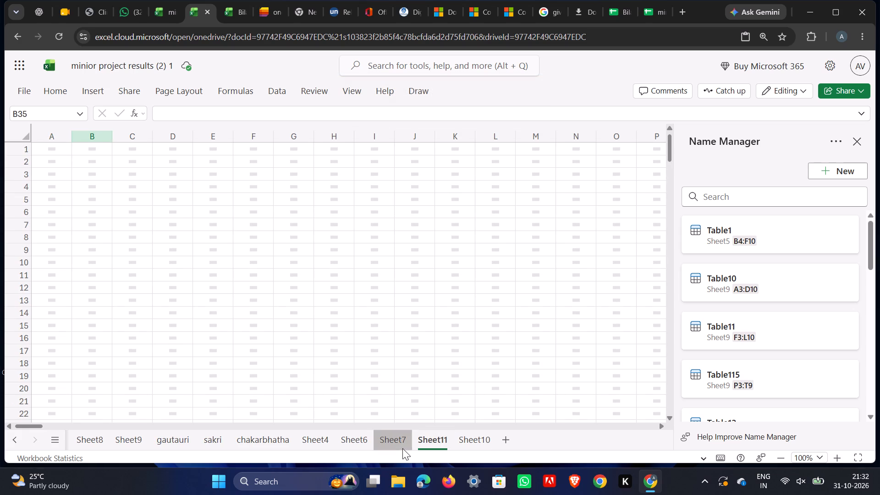
Look over the new blank worksheet and the observed versus IMD rainfall comparison on Sheet7.
click(453, 441)
click(474, 439)
click(418, 433)
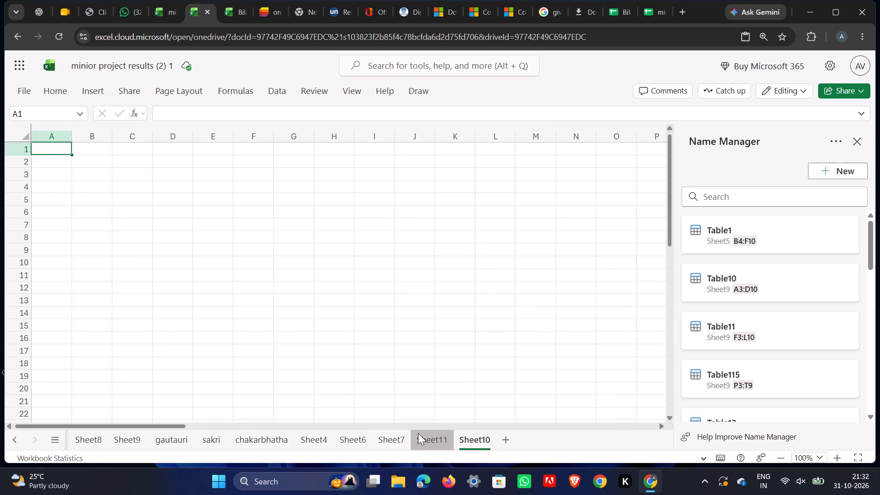
click(466, 438)
scroll(230, 348, up, 5)
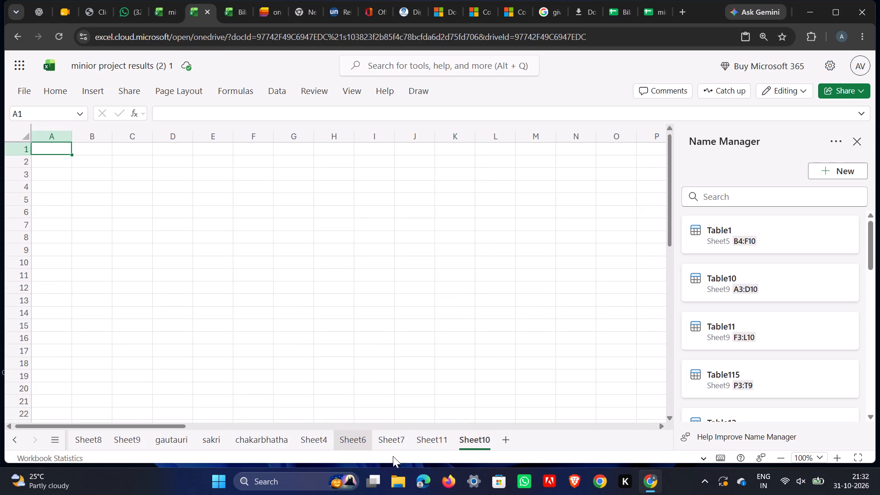
click(389, 443)
scroll(387, 416, up, 5)
scroll(410, 422, down, 4)
scroll(411, 424, up, 4)
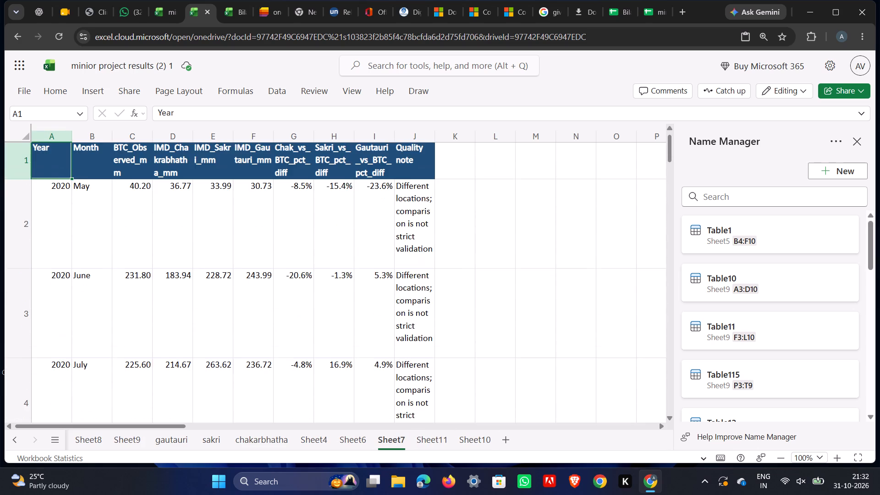
Look through Sheet6, Sheet4, chakarbhatha, gautauri and Sheet9, ending on the rainfall comparison in Sheet7.
click(423, 429)
drag(326, 445, 332, 445)
click(352, 445)
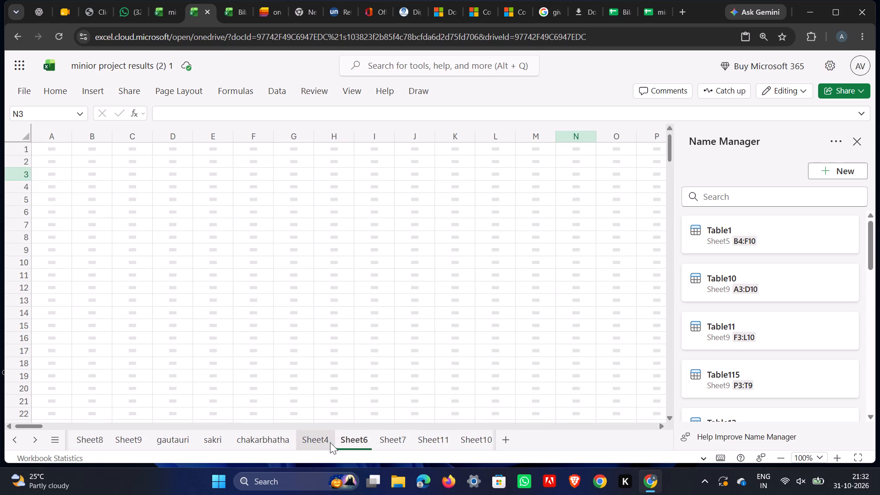
click(330, 442)
click(256, 443)
click(191, 443)
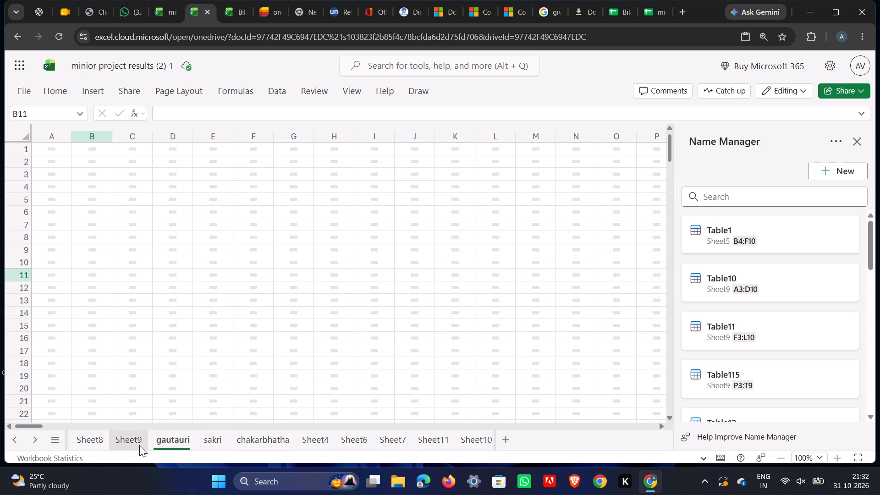
click(139, 445)
click(195, 441)
click(231, 440)
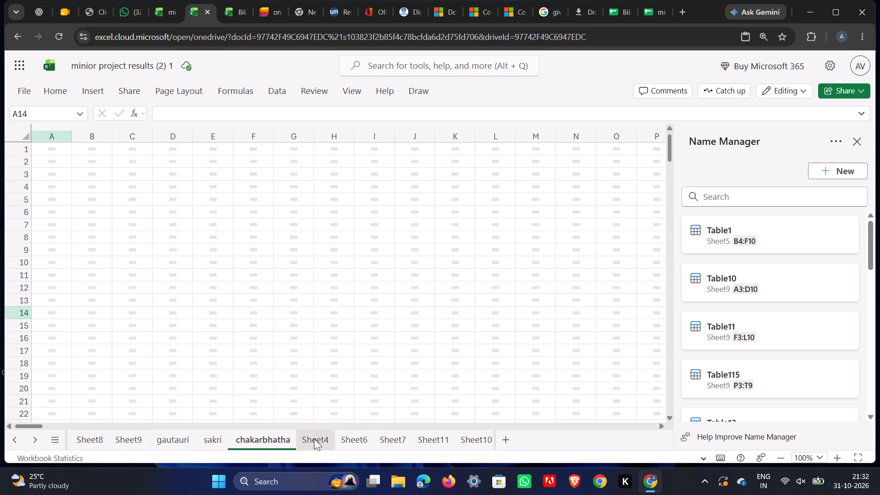
click(316, 439)
click(348, 442)
click(394, 440)
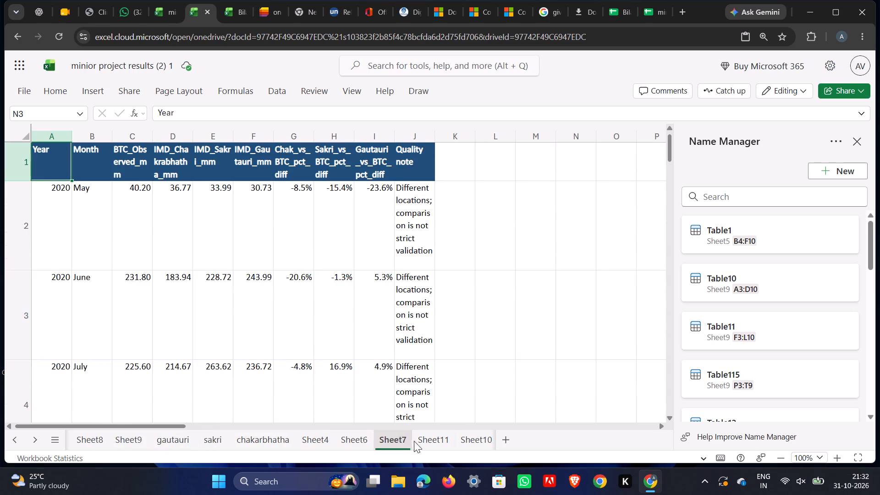
Move Sheet11 behind the new blank worksheet so it comes last in the sheet order.
drag(426, 441, 430, 441)
click(470, 442)
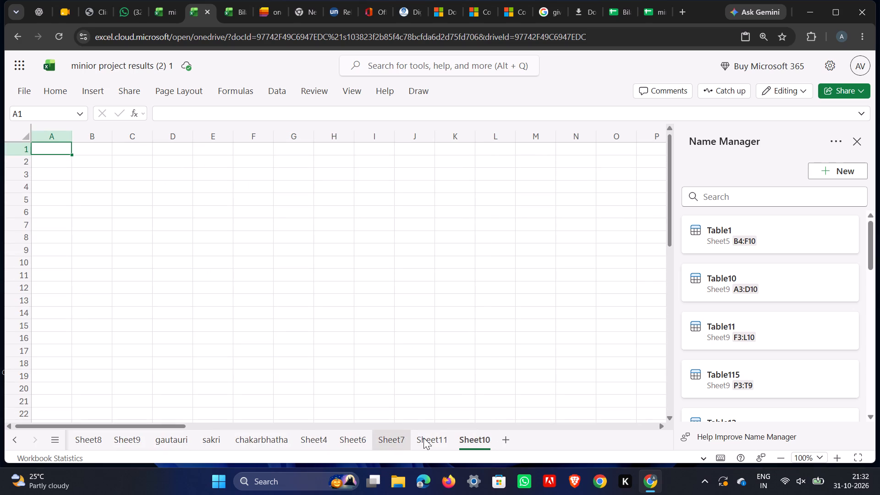
drag(424, 438, 470, 440)
click(428, 441)
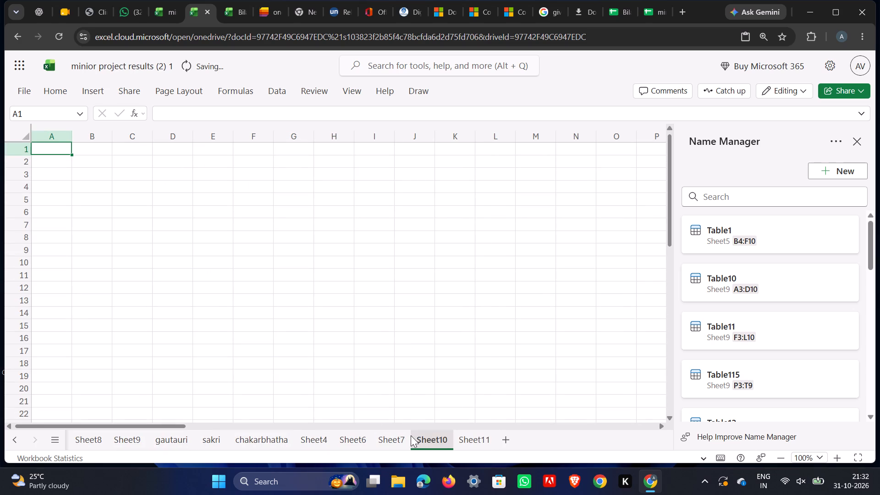
Examine the rainfall and groundwater figure tables on Sheet9, and check Sheet8 and Sheet2.
click(130, 441)
click(95, 443)
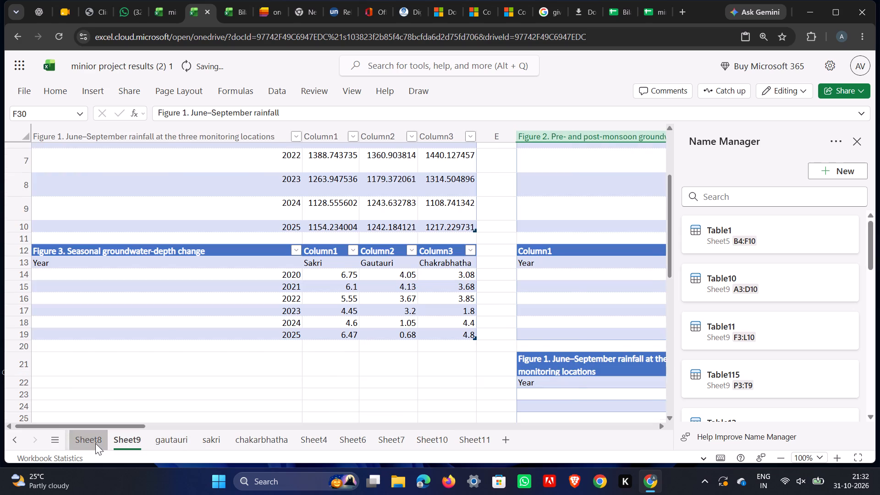
scroll(193, 397, up, 3)
scroll(194, 396, down, 3)
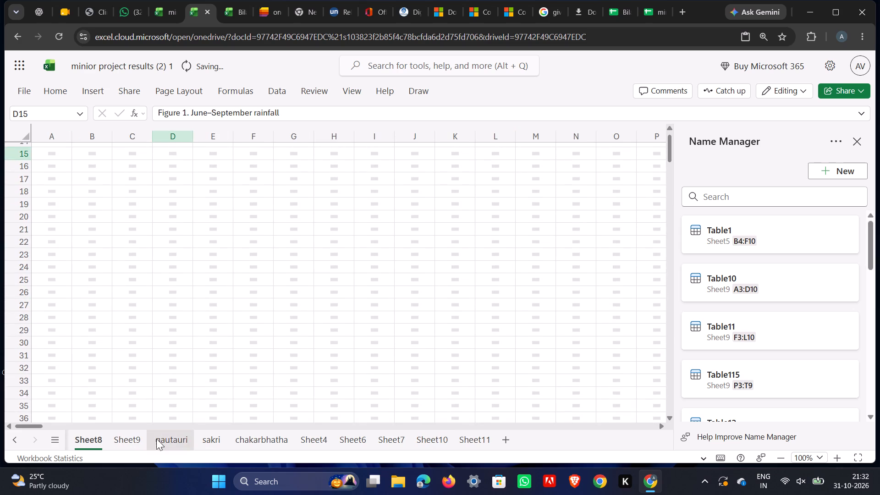
click(15, 444)
click(88, 443)
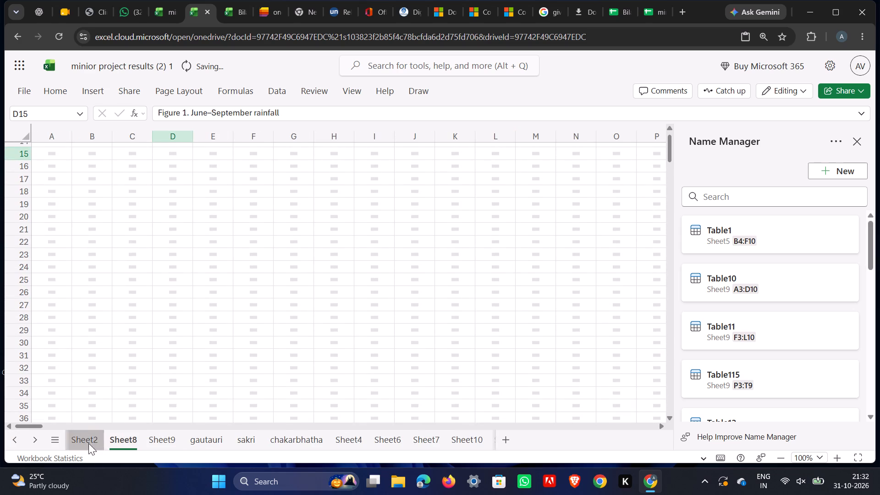
click(127, 438)
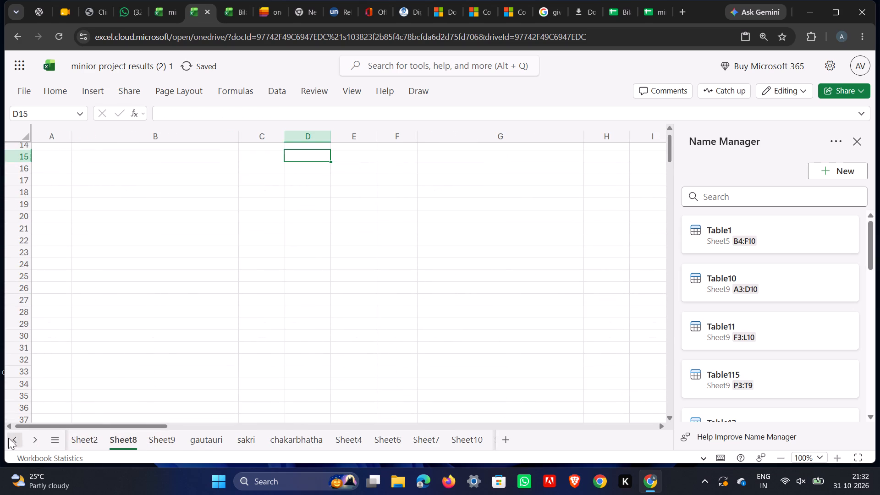
Look through the GAUTAURI, Sheet2 and Sheet9 worksheets, then examine the seasonal rainfall and groundwater-depth tables on Sheet8.
double_click(15, 437)
click(132, 447)
click(180, 442)
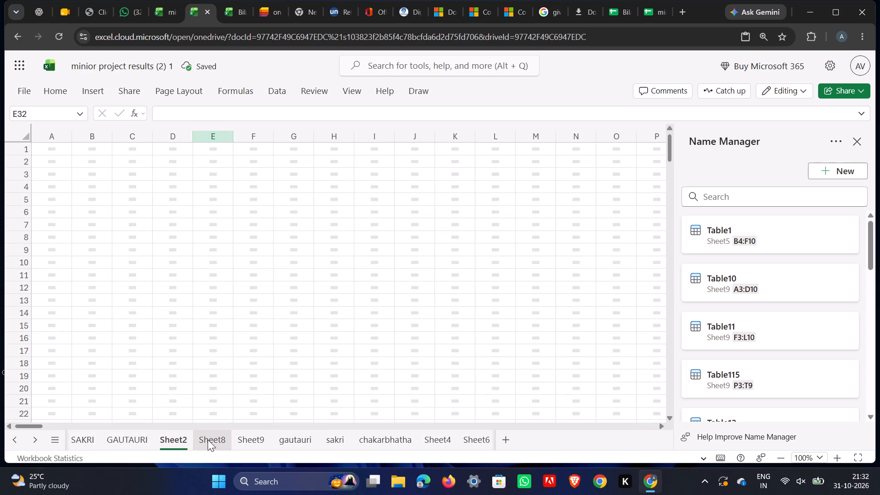
click(208, 440)
click(251, 445)
click(204, 446)
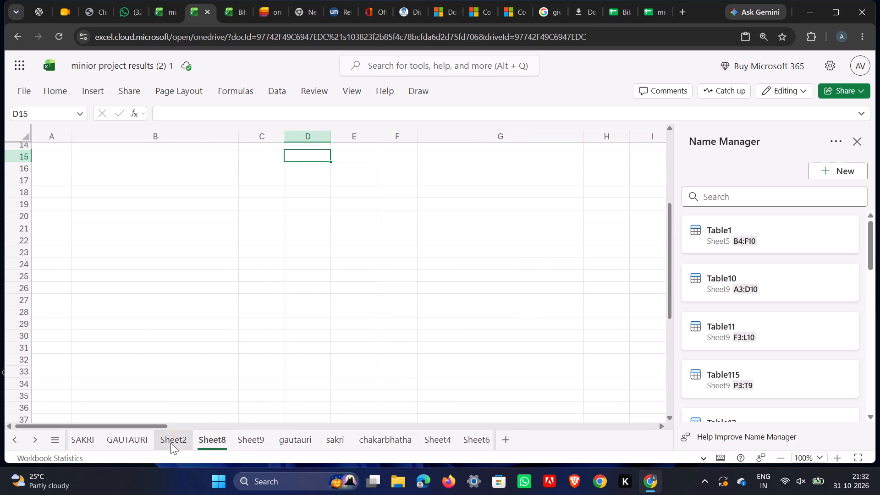
click(170, 443)
click(251, 439)
click(216, 440)
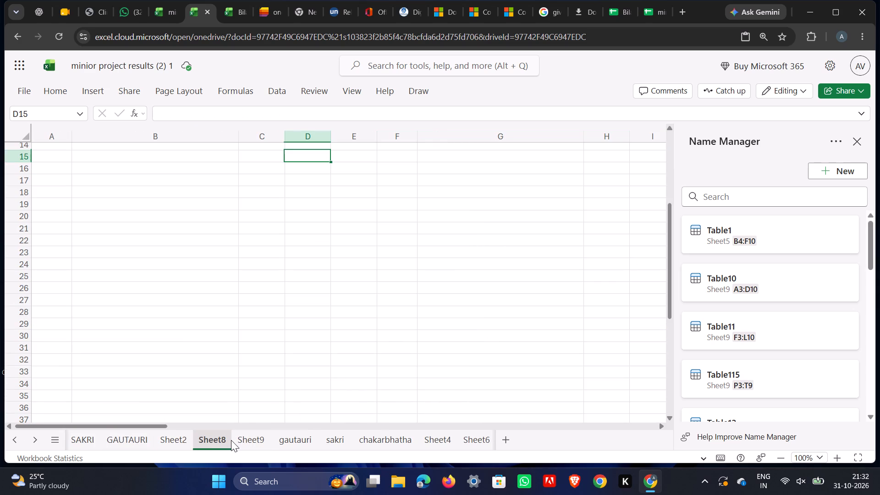
scroll(253, 391, up, 5)
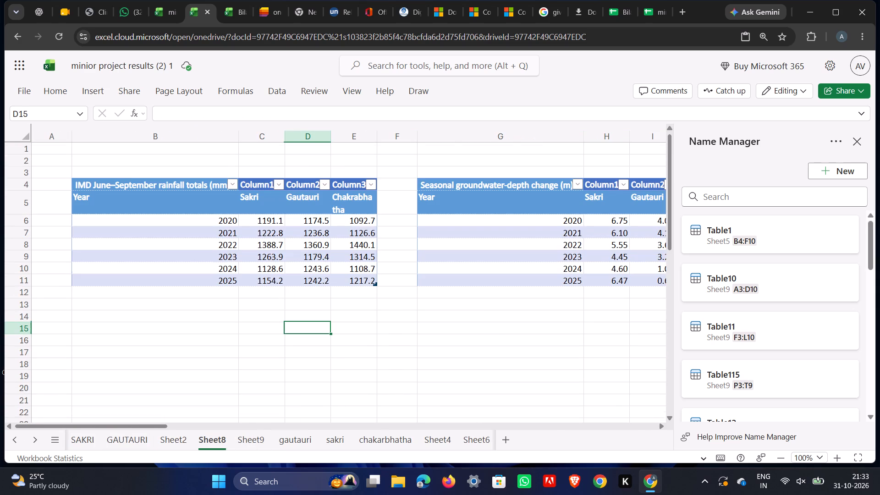
scroll(255, 387, up, 2)
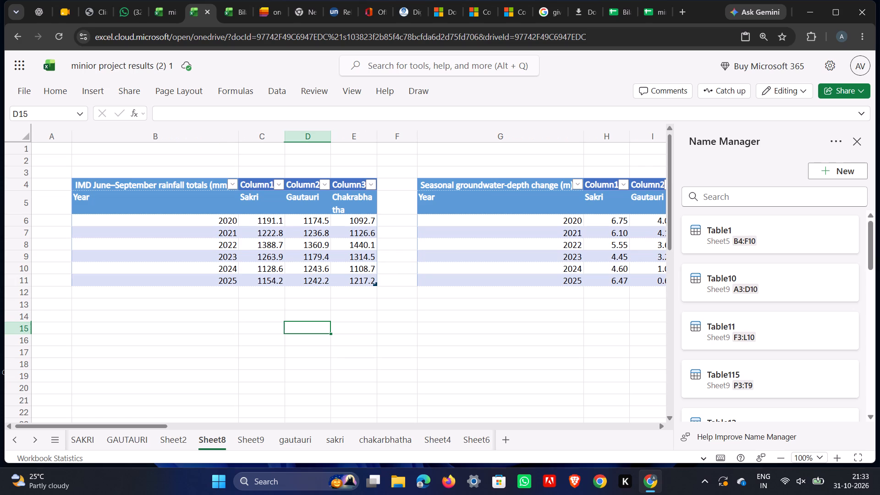
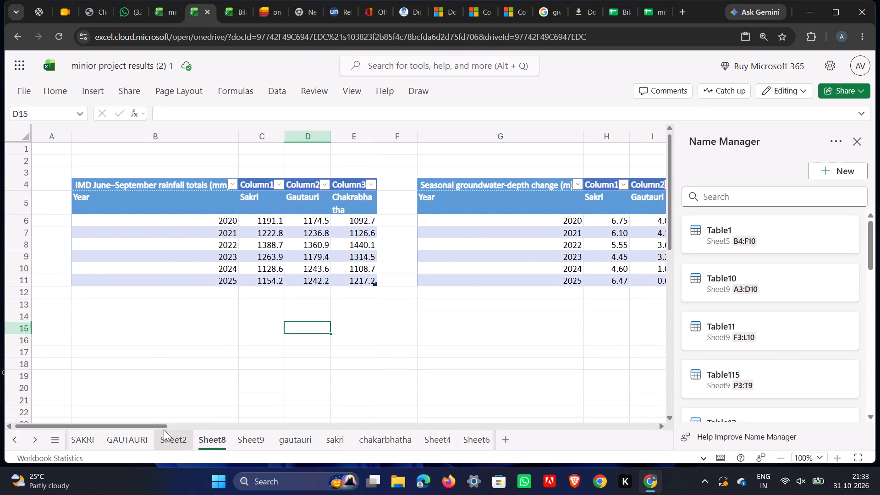
Examine the seasonal groundwater-depth change table beside the rainfall totals on Sheet8.
drag(159, 425, 173, 424)
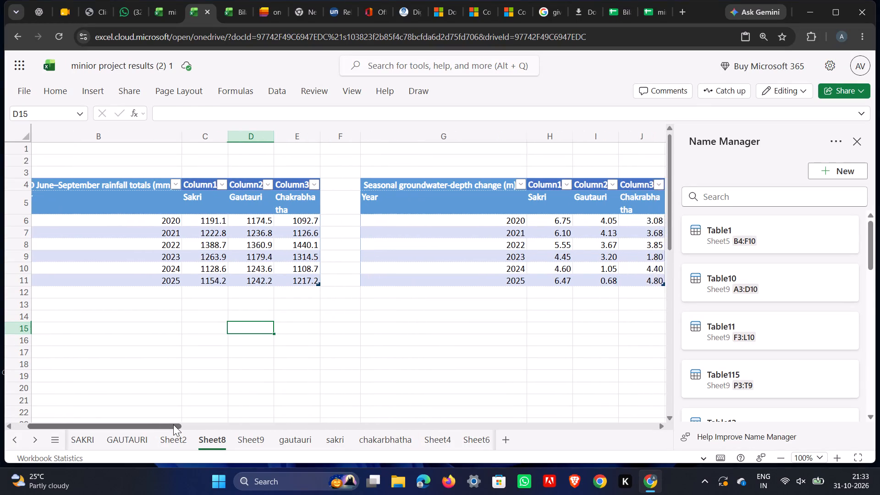
drag(173, 424, 228, 433)
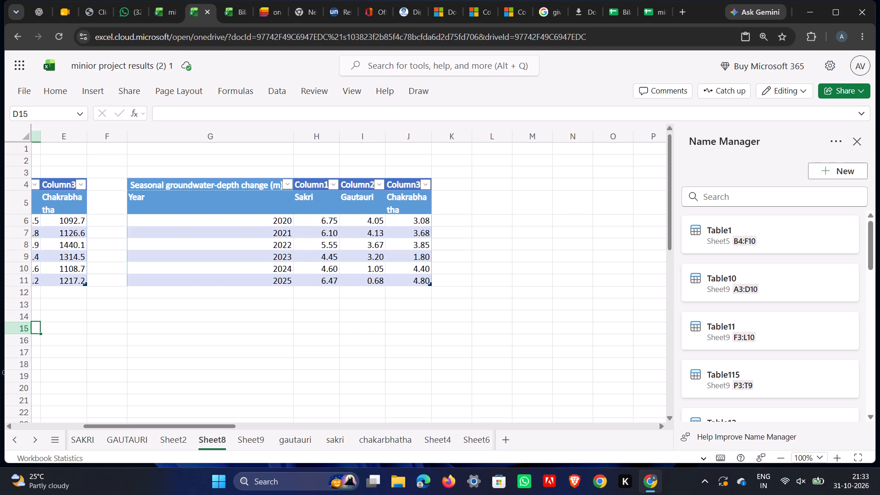
drag(120, 177, 434, 241)
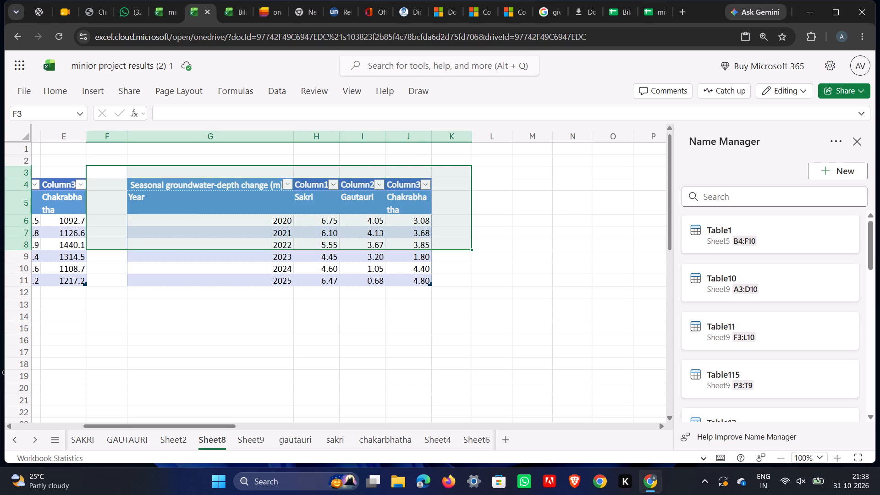
click(157, 181)
drag(131, 181, 157, 197)
click(108, 292)
click(180, 422)
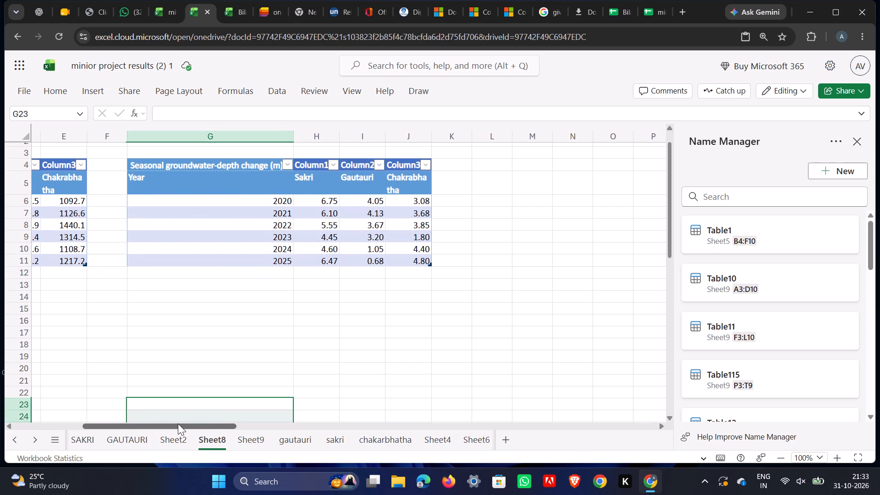
drag(178, 423, 82, 423)
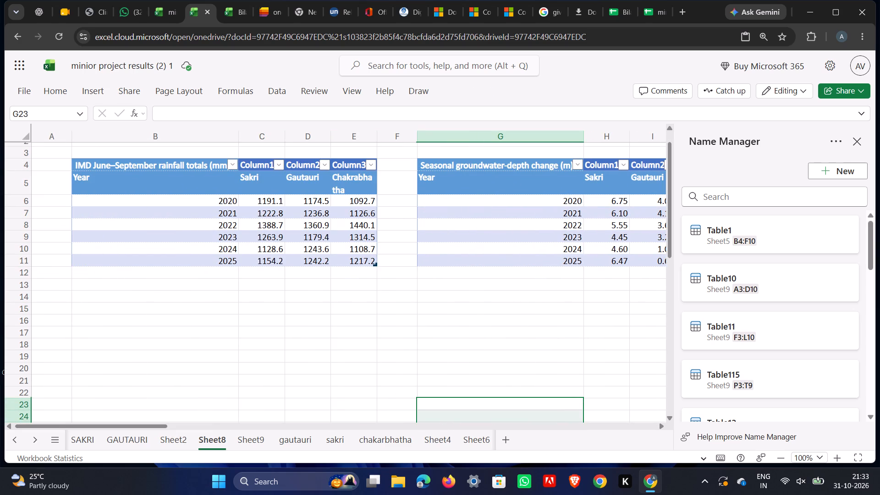
Copy the year and Sakri rainfall columns with the blank row above them (B3:C11) from Sheet8 into Sheet10 at A1.
drag(74, 157, 260, 261)
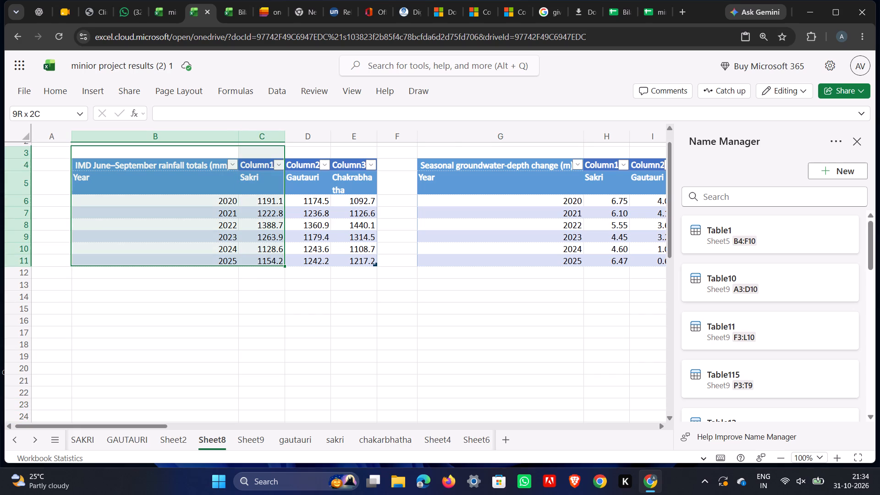
drag(260, 261, 267, 266)
key(ctrl+c)
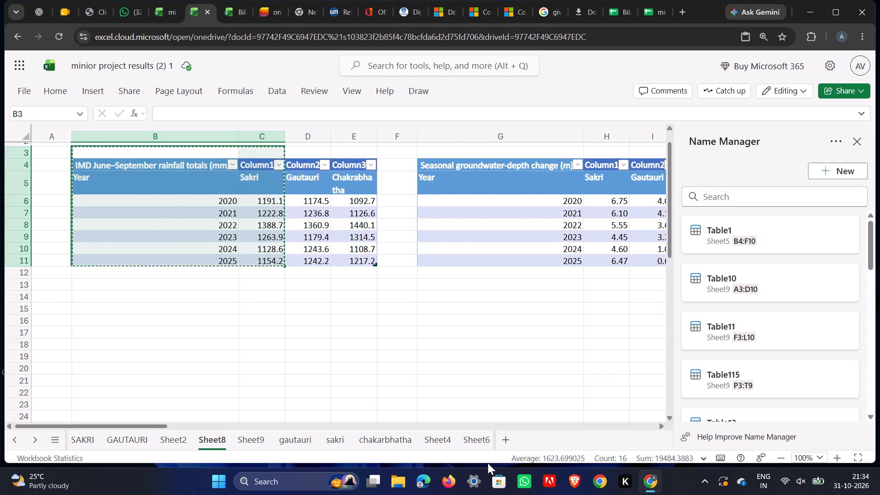
click(485, 437)
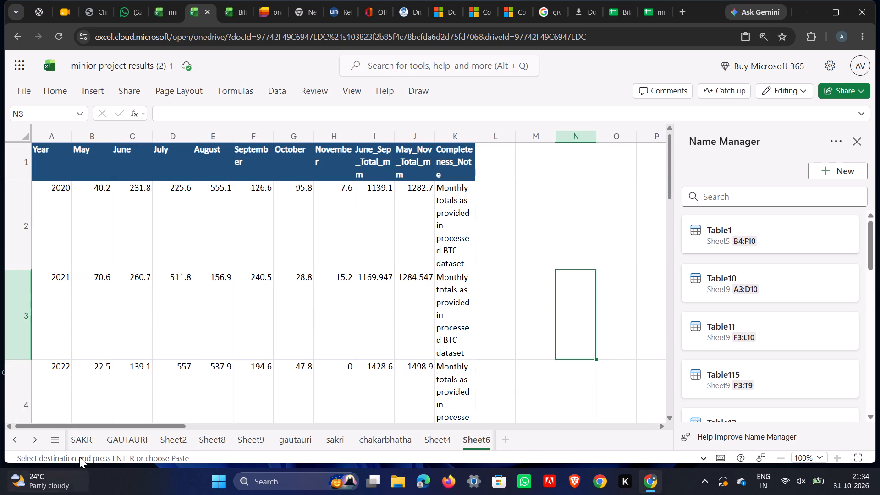
double_click(33, 439)
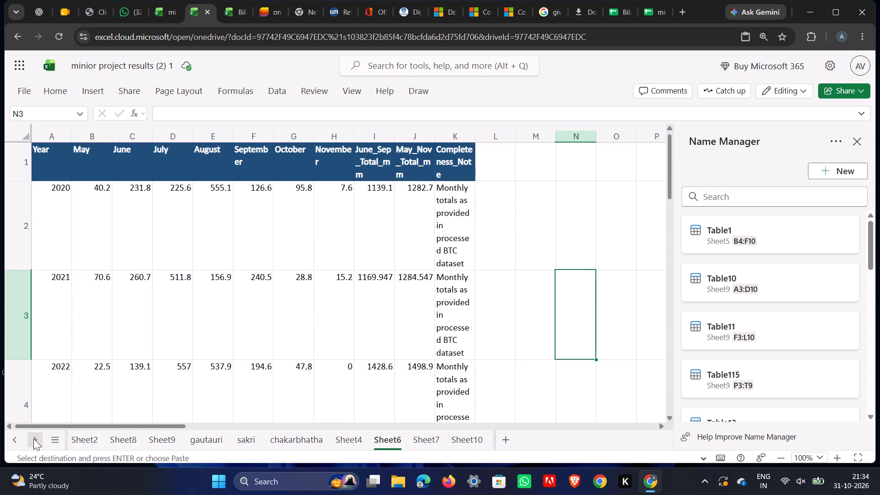
click(481, 445)
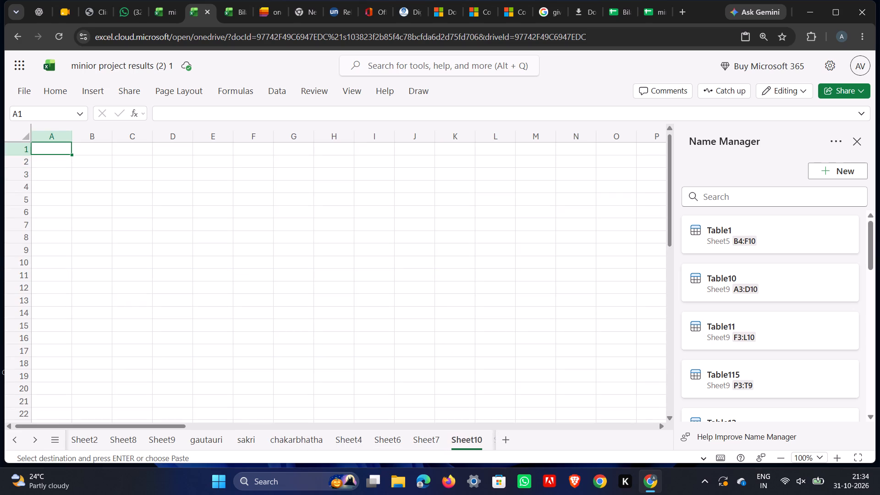
key(ctrl+v)
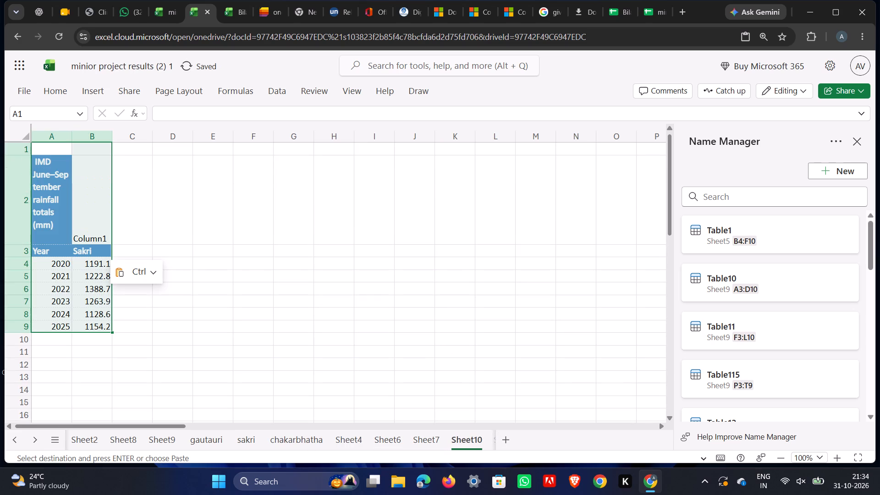
Inspect the pasted rainfall title, Column1 header and Sakri heading on Sheet10.
click(157, 191)
click(278, 273)
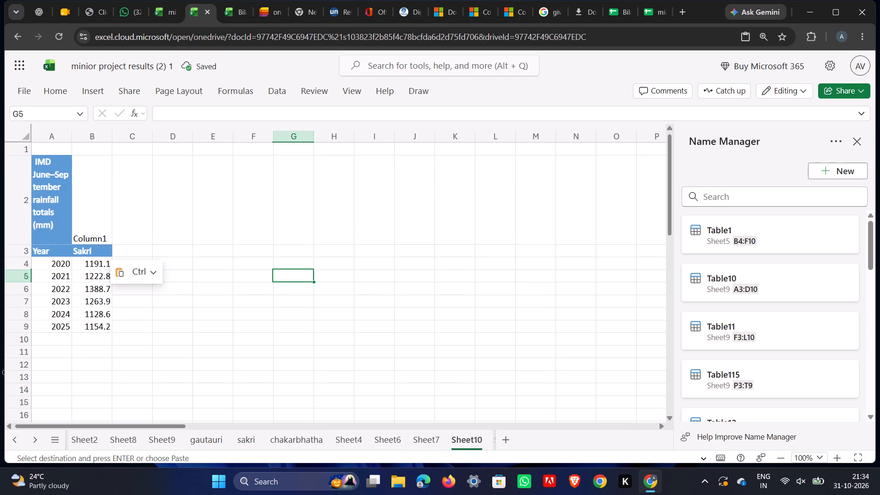
click(160, 213)
click(74, 247)
click(72, 247)
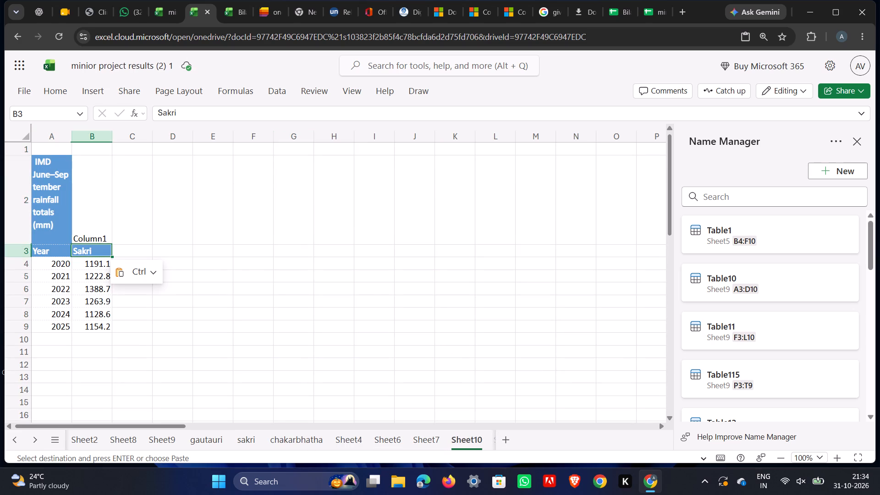
click(313, 224)
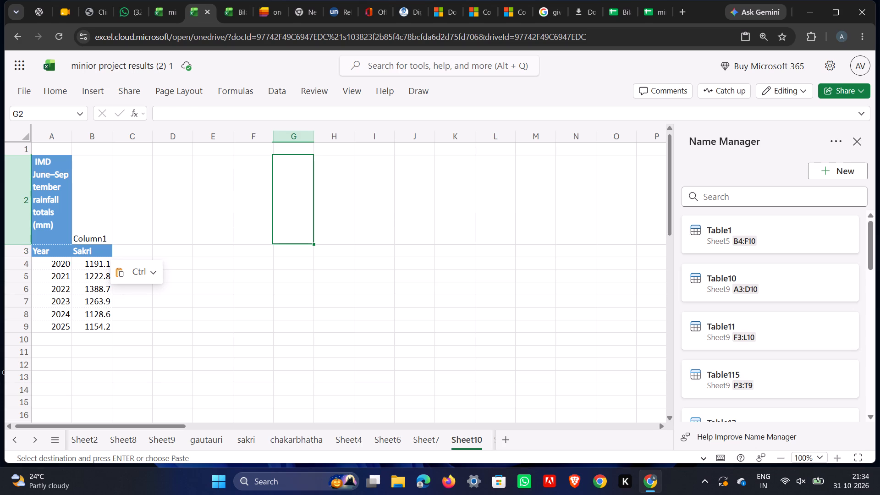
double_click(104, 235)
double_click(109, 237)
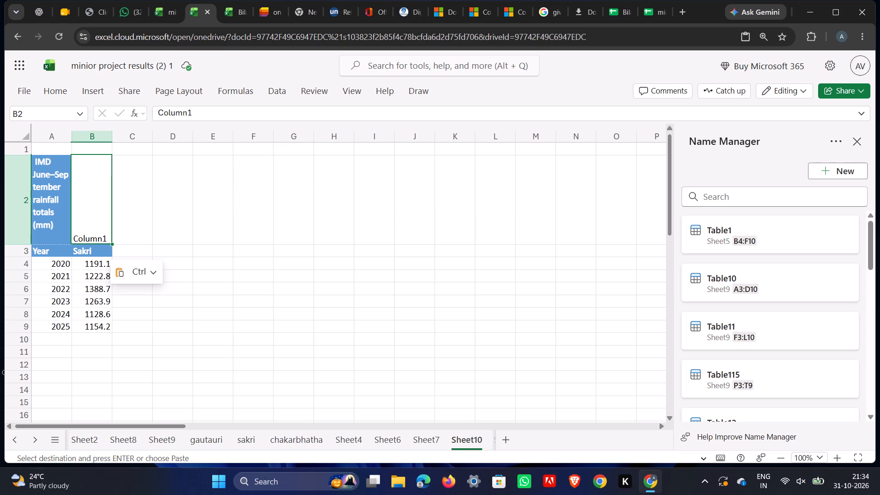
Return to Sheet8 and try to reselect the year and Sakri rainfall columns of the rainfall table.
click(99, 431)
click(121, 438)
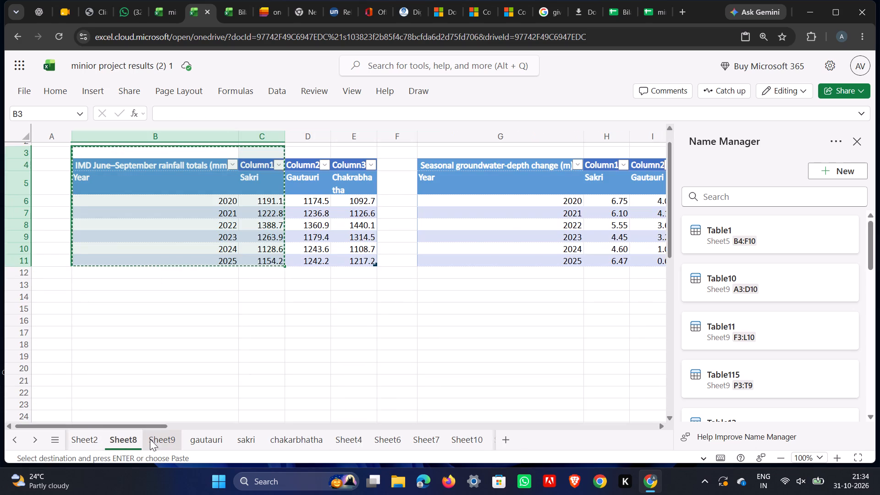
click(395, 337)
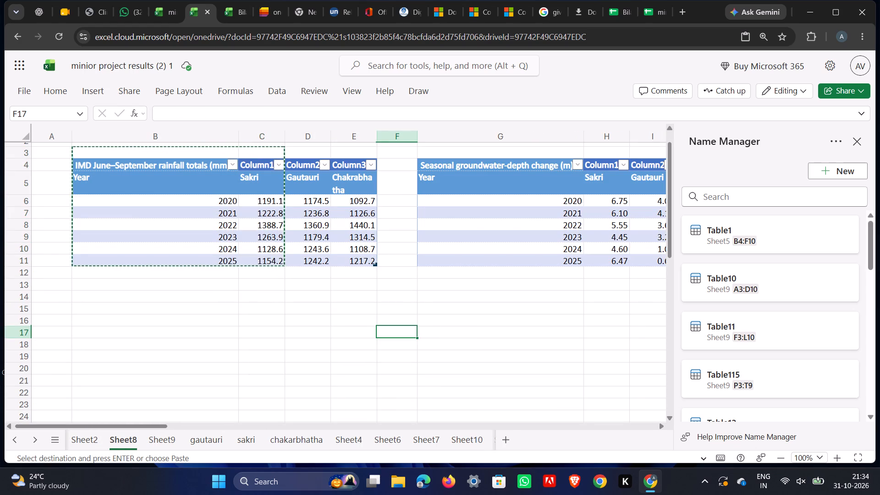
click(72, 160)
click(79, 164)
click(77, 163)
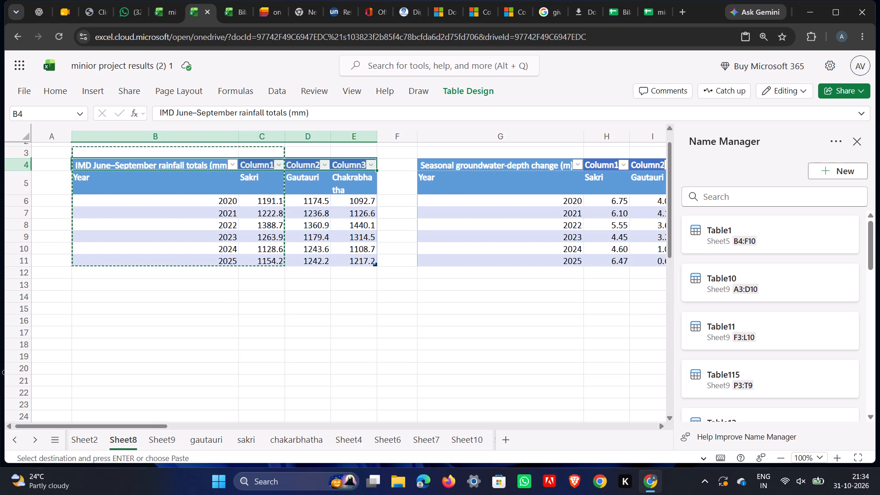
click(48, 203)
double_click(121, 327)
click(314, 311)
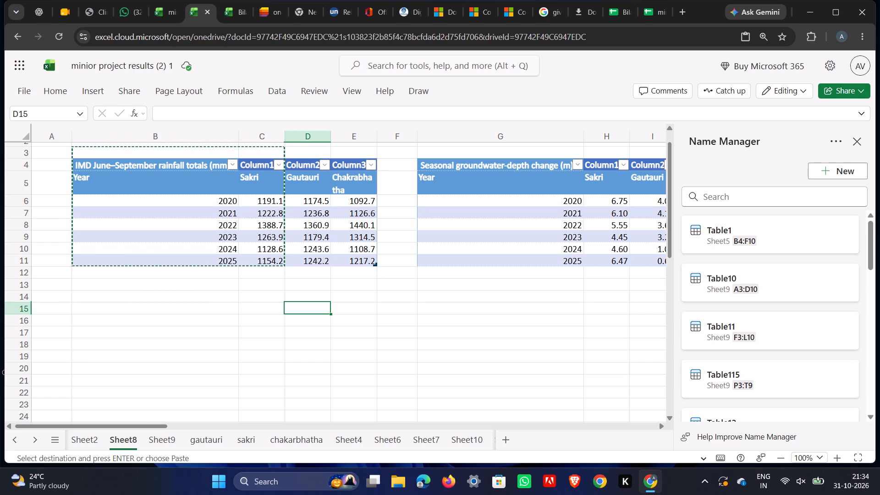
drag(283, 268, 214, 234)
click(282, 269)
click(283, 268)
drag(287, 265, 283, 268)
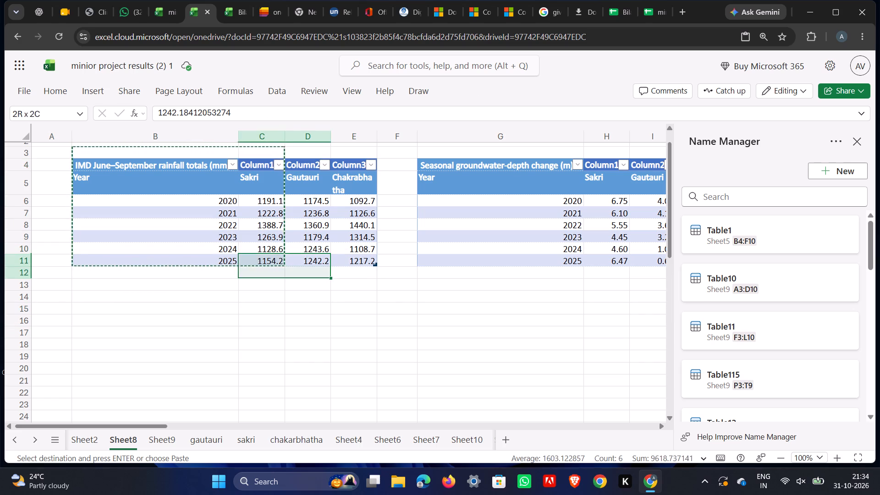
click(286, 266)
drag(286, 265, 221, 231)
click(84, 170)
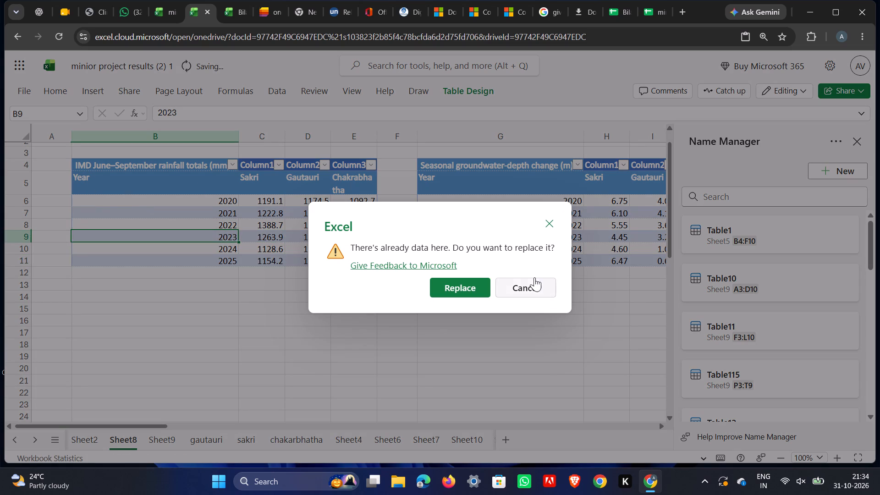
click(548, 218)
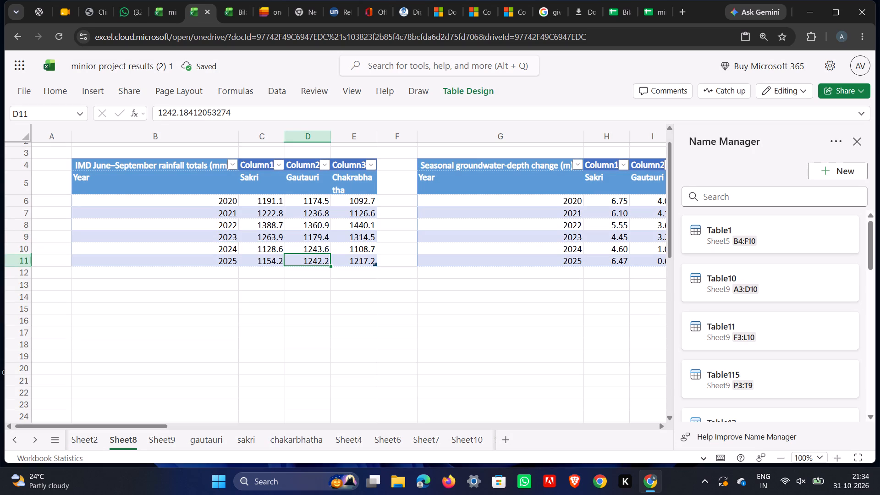
Copy the rainfall table's year and Sakri columns from the header row down (B4:C11) and paste them over Sheet10 from A1.
drag(76, 161, 89, 177)
click(151, 176)
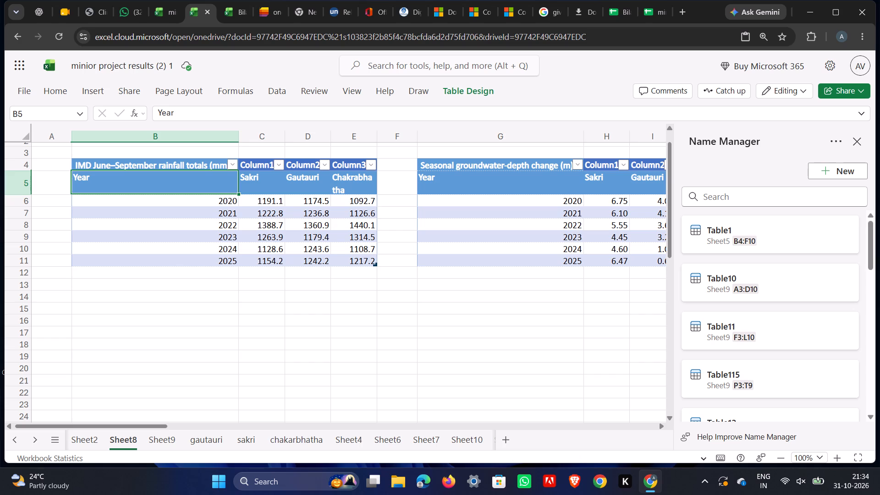
drag(283, 264, 103, 173)
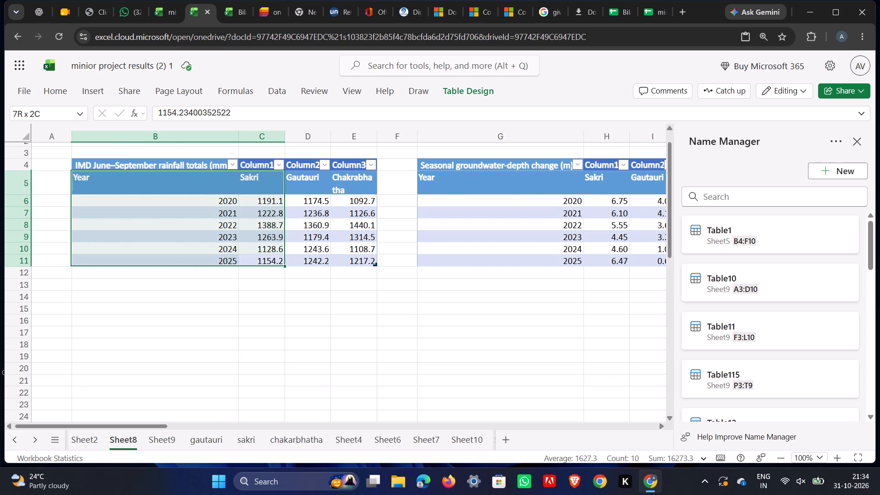
drag(103, 173, 105, 168)
key(ctrl+c)
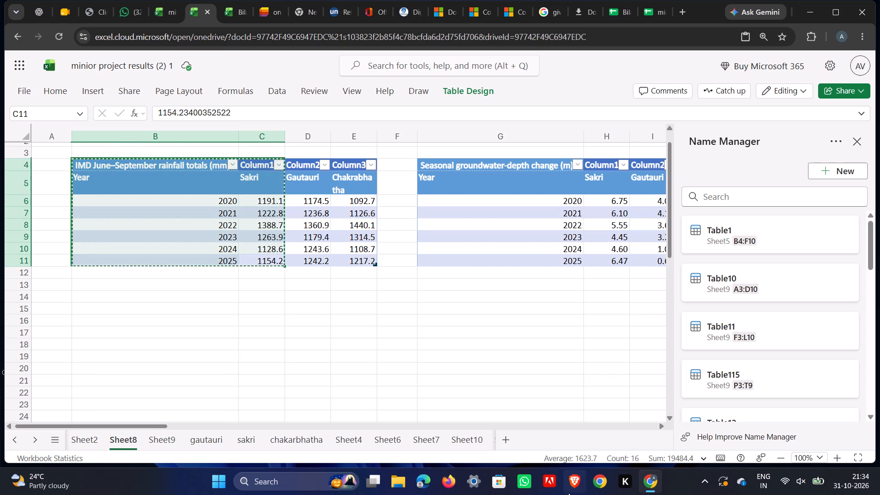
click(457, 444)
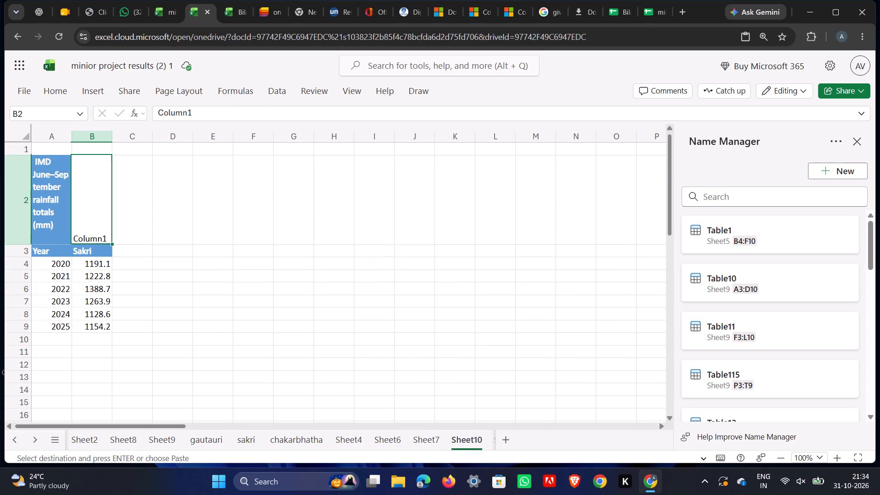
click(35, 163)
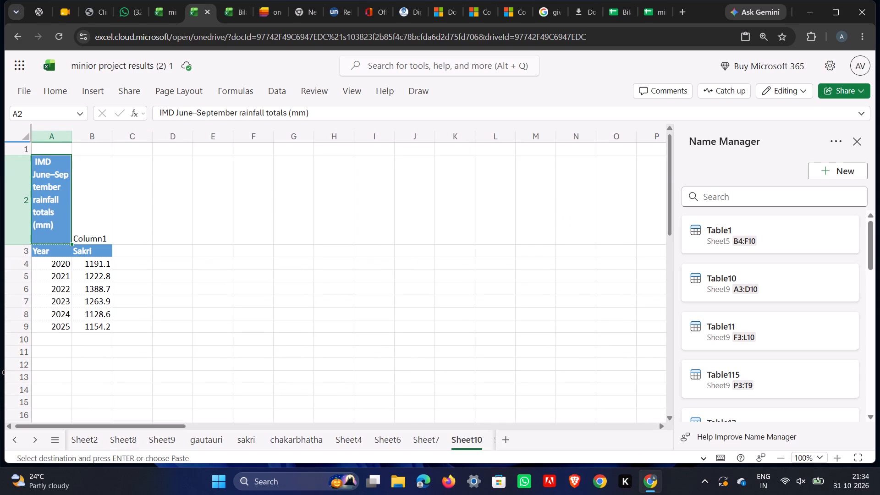
click(26, 136)
key(ctrl+v)
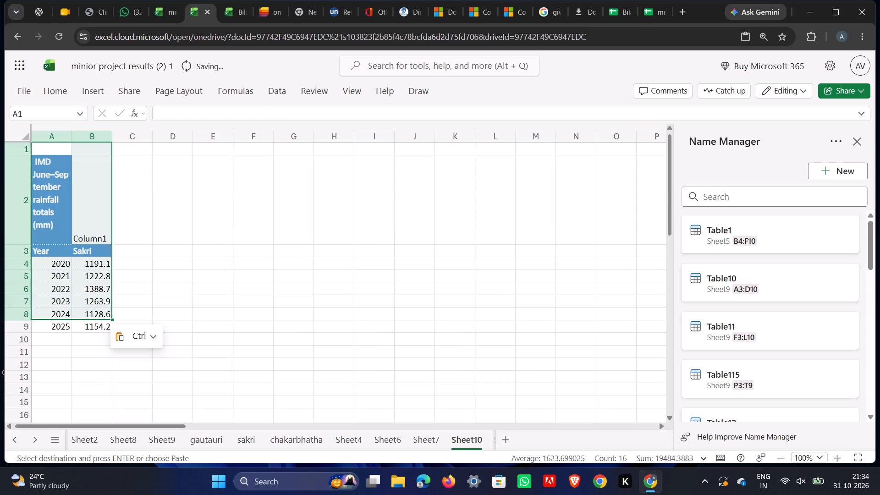
click(133, 226)
click(180, 269)
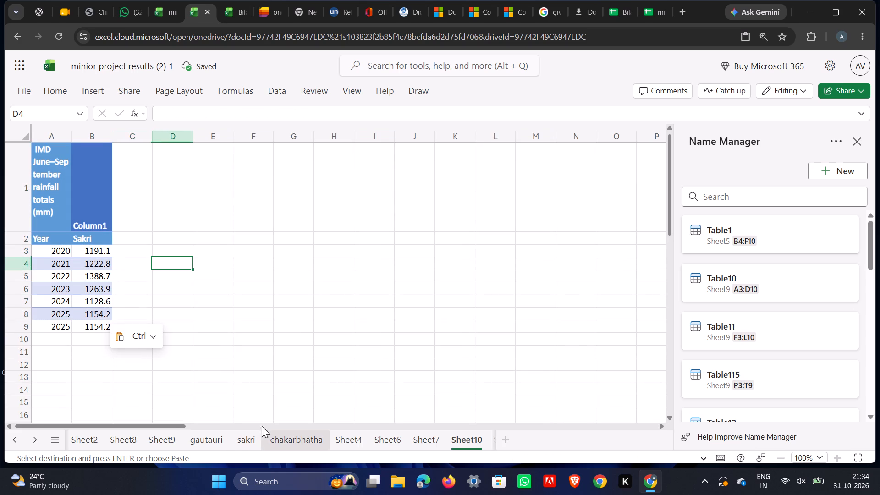
Copy the Sakri, Gautauri and Chakrabhatha columns (H4:J11) of Sheet8's seasonal groundwater-depth table and paste them into Sheet10 at C1.
click(126, 437)
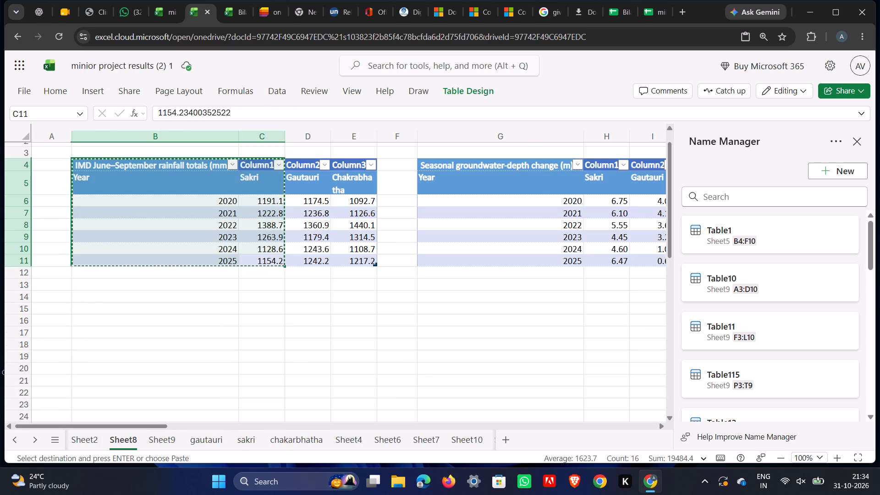
click(356, 423)
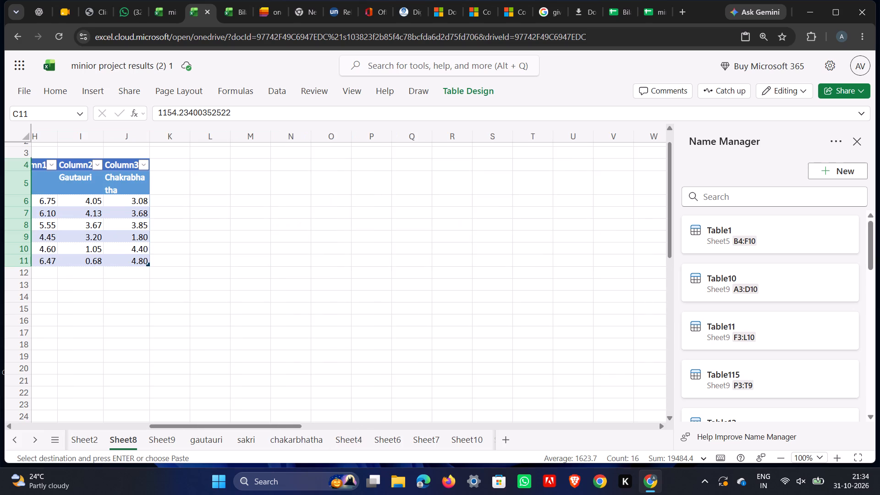
click(135, 423)
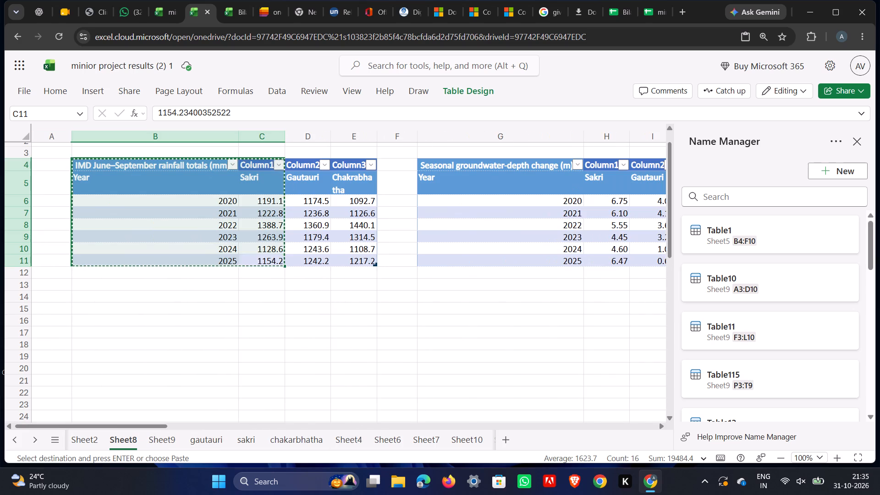
click(178, 424)
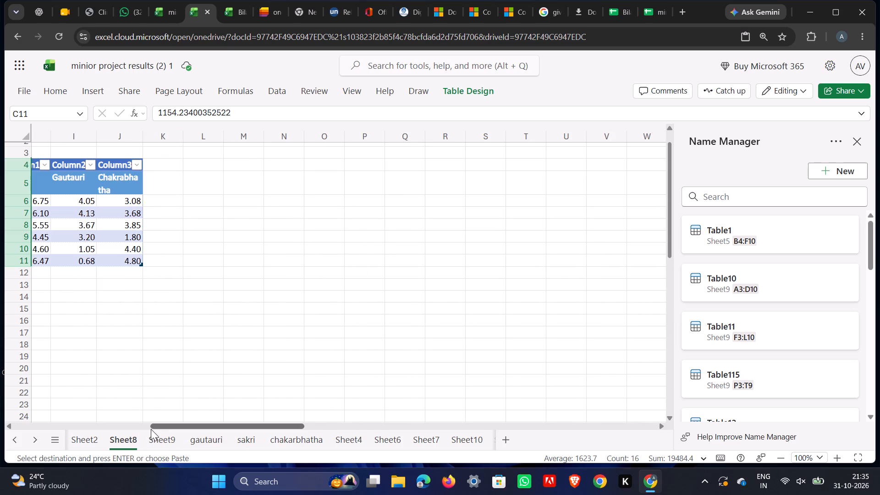
drag(173, 423, 135, 424)
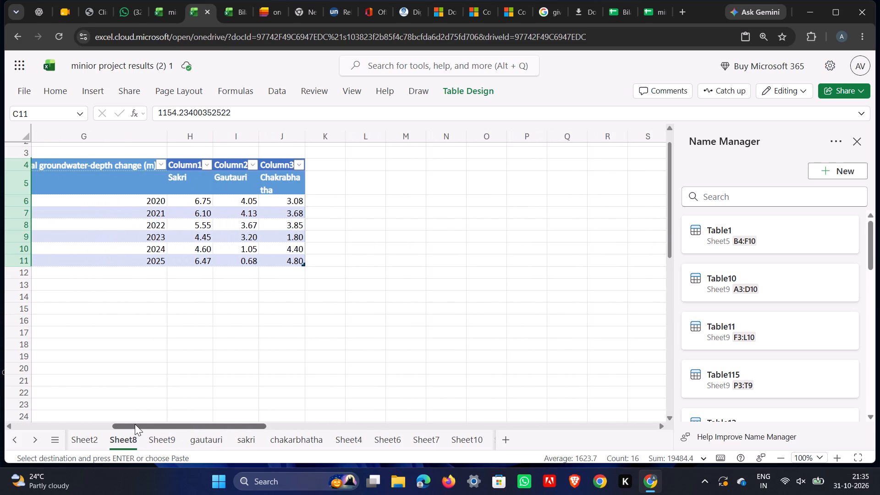
drag(135, 424, 125, 424)
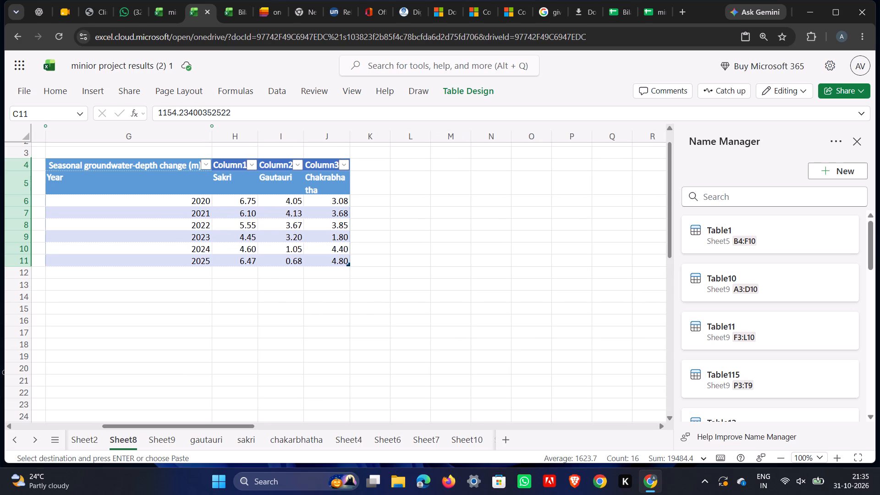
drag(212, 160, 341, 264)
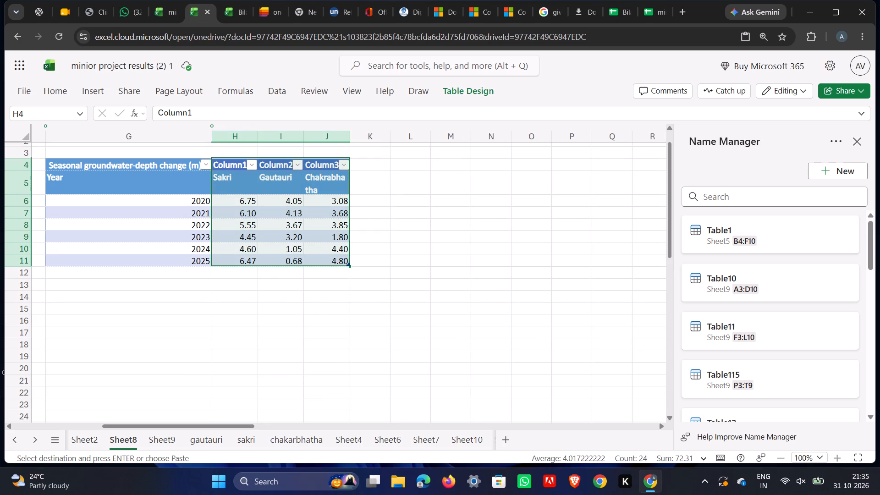
key(ctrl+c)
click(475, 439)
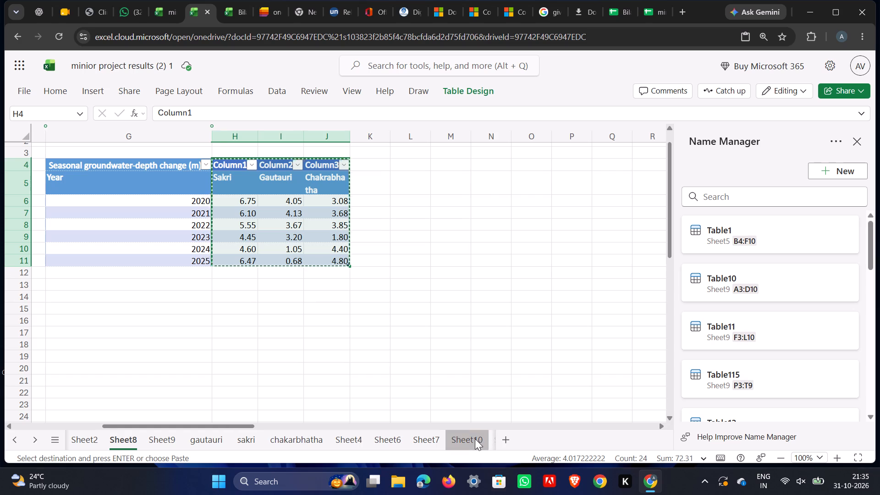
click(132, 165)
key(ctrl+v)
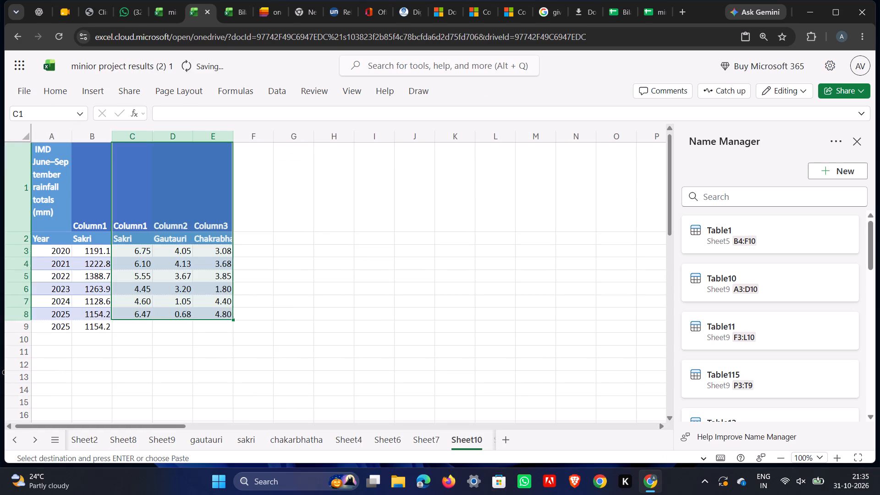
click(298, 249)
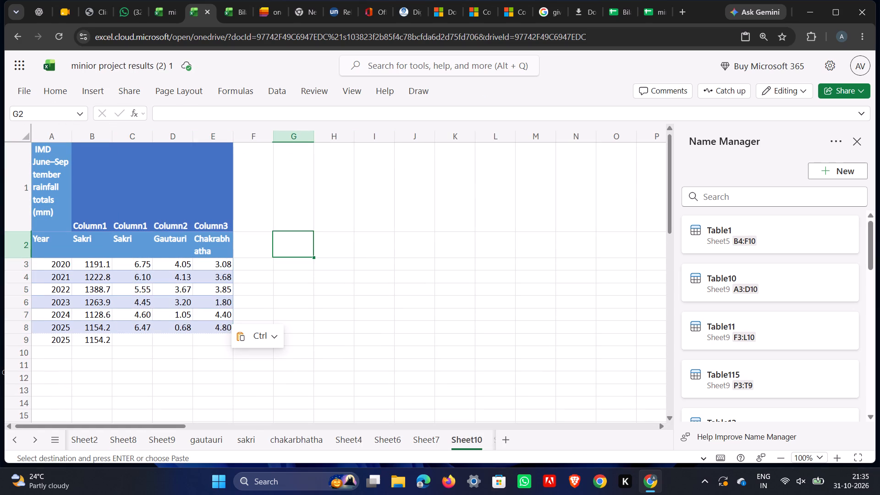
Delete the leftover duplicate 2025 entry in row 9 beneath the pasted data on Sheet10.
drag(116, 342, 27, 338)
key(Delete)
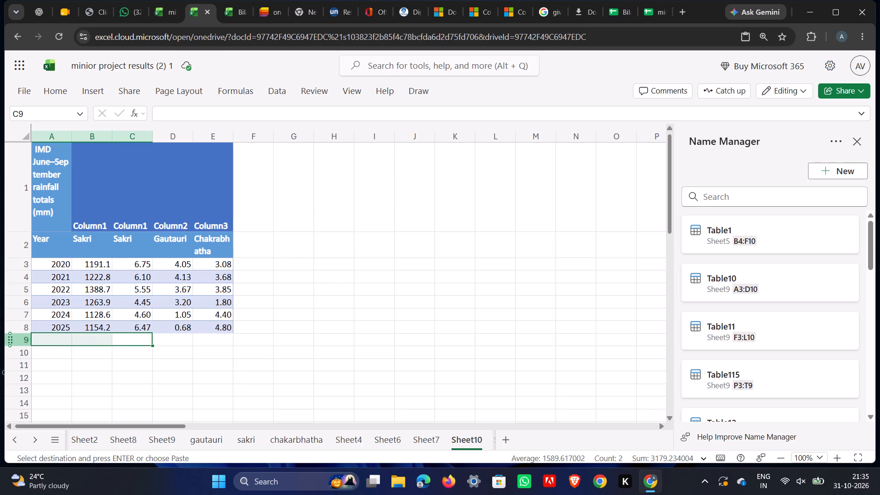
click(368, 317)
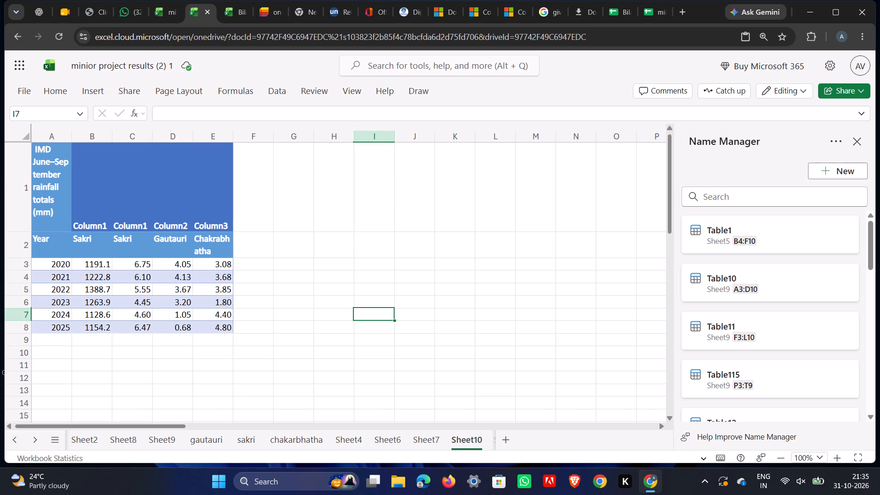
Examine the row 1 column headers and the rainfall title cell A1 on Sheet10.
click(171, 195)
double_click(165, 195)
click(122, 195)
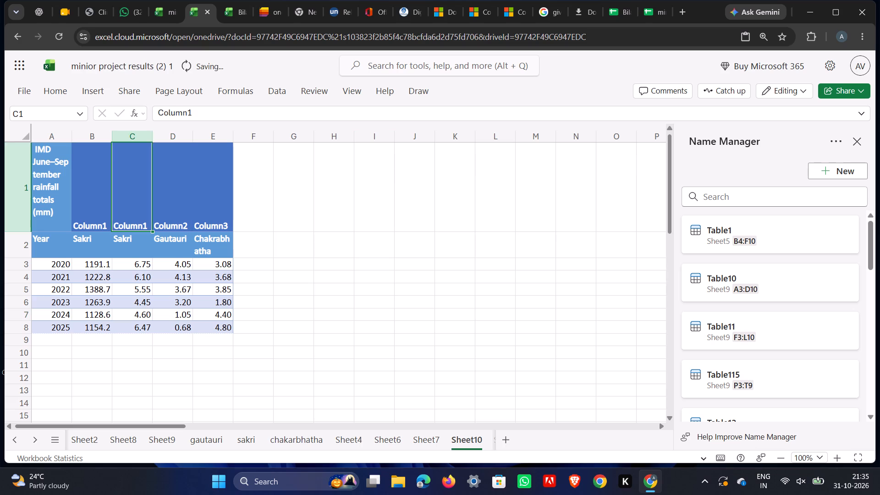
click(183, 188)
click(311, 206)
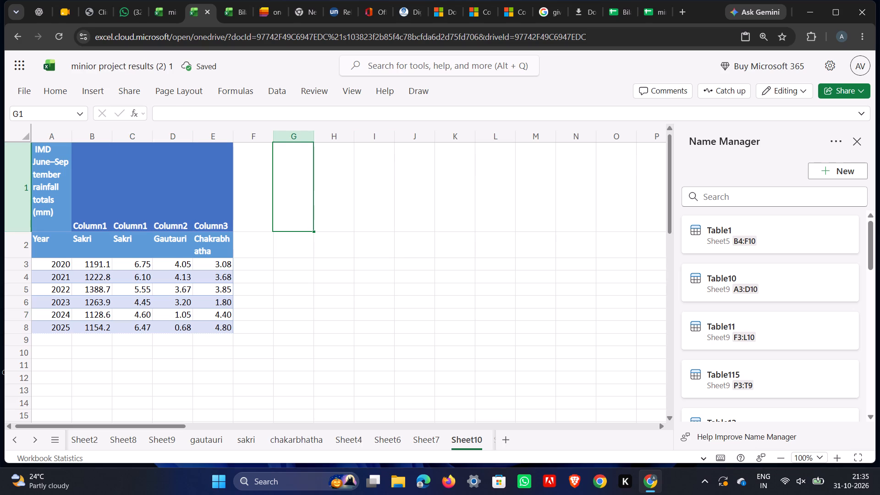
click(60, 189)
click(61, 188)
double_click(61, 158)
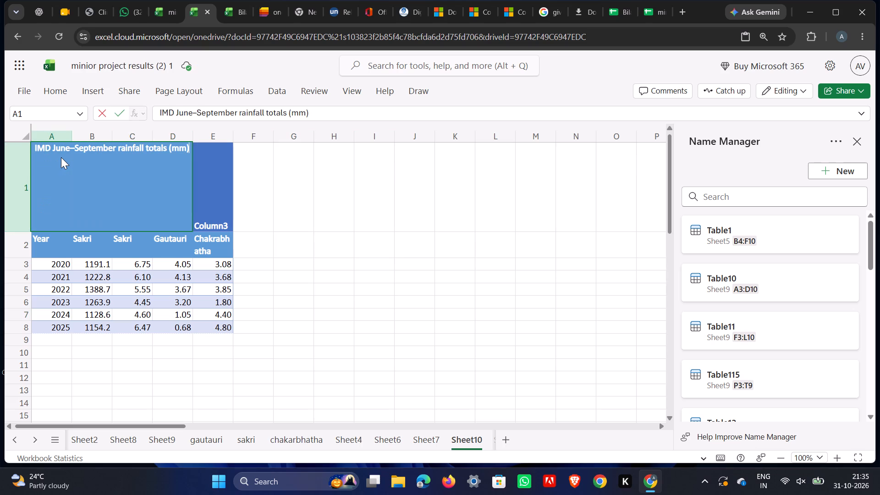
click(264, 172)
click(312, 231)
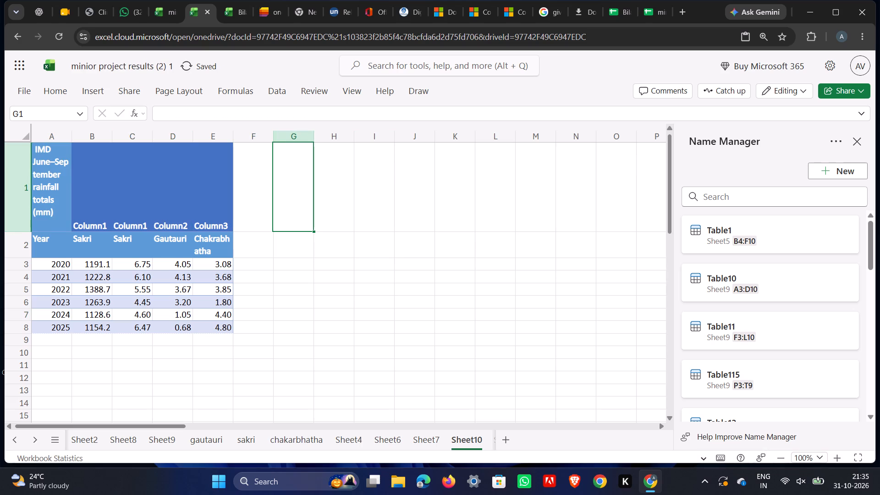
click(346, 272)
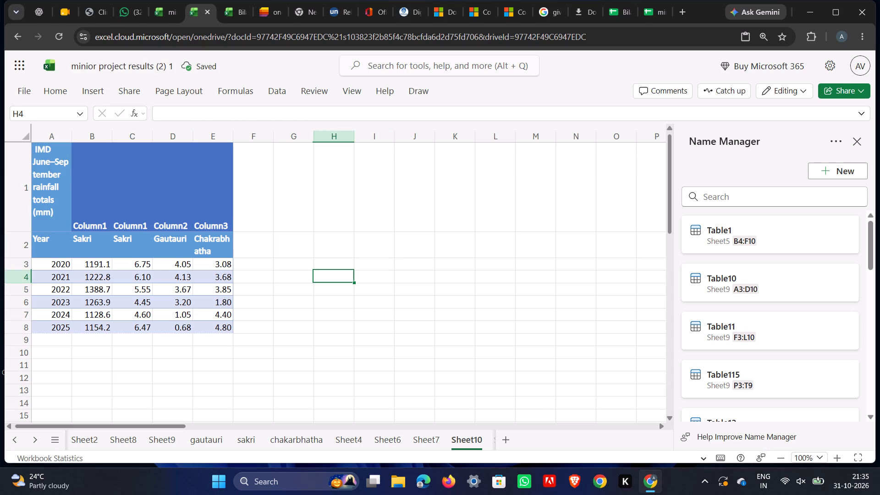
Replace the Sakri heading in B2 above the rainfall values with "BTC June-Sep".
double_click(97, 236)
drag(96, 238, 84, 241)
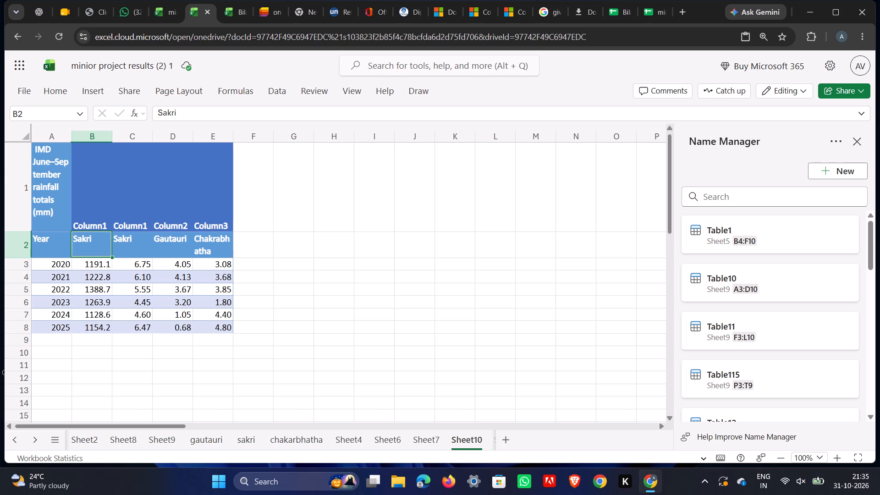
drag(84, 241, 76, 242)
double_click(91, 237)
drag(92, 237, 64, 247)
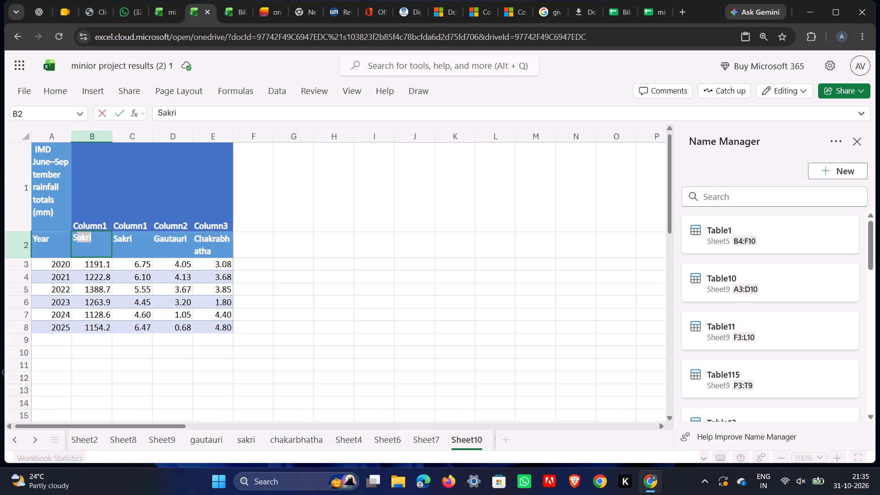
drag(64, 247, 60, 247)
text(BTC)
key(space)
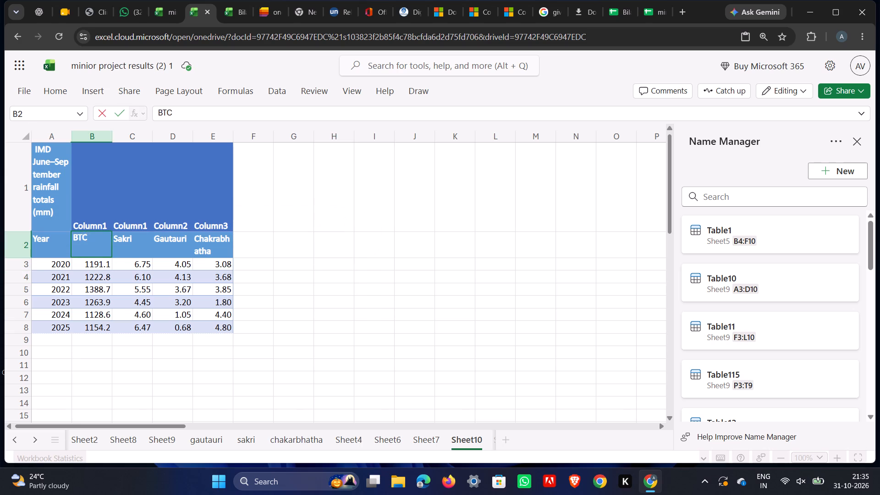
key(BackSpace)
key(space)
text(JUNE)
key(space)
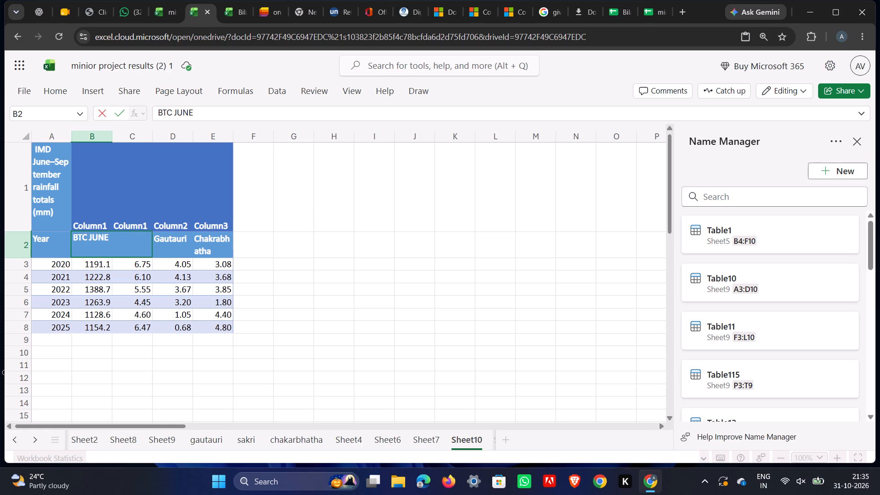
key(BackSpace)
key(BackSpace)
key(BackSpace)
key(BackSpace)
text(une)
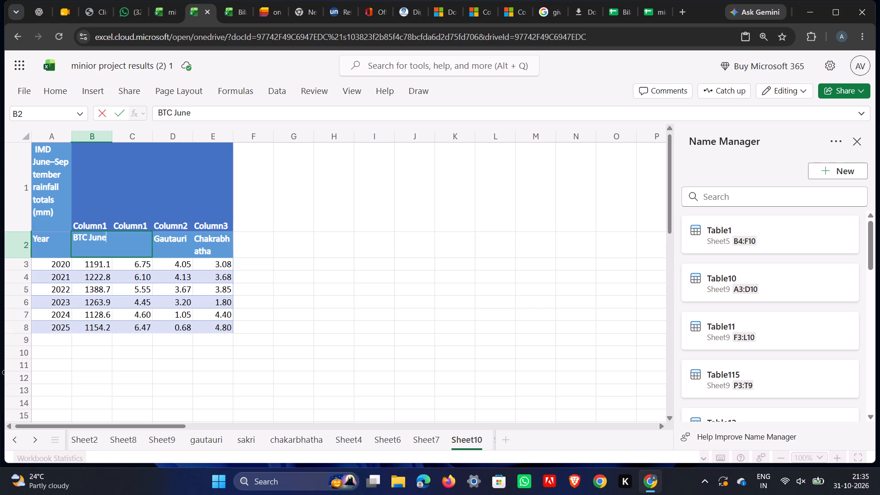
key(minus)
text(Sep)
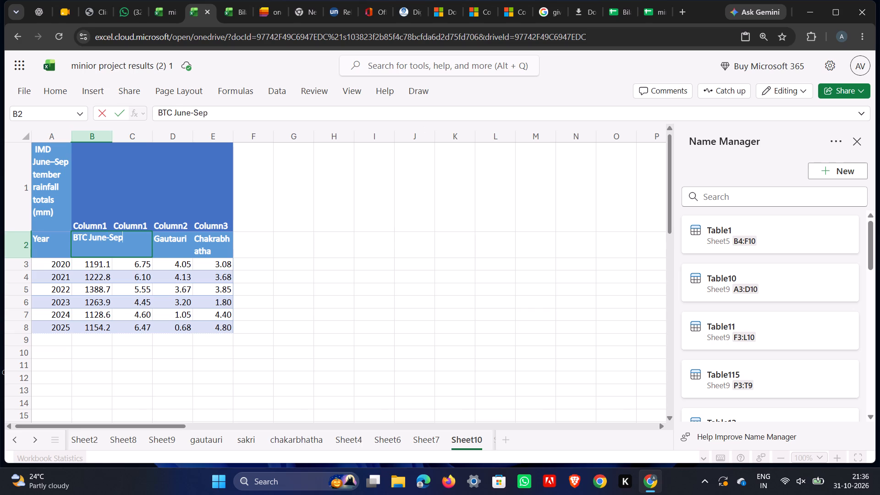
click(390, 180)
click(296, 309)
click(187, 416)
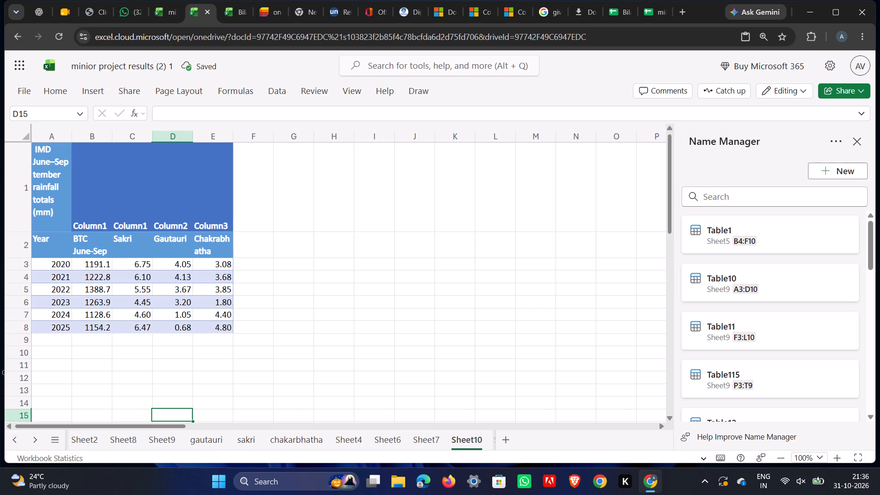
click(113, 380)
Clear the IMD June–September rainfall title from cell A1 on Sheet10.
double_click(53, 187)
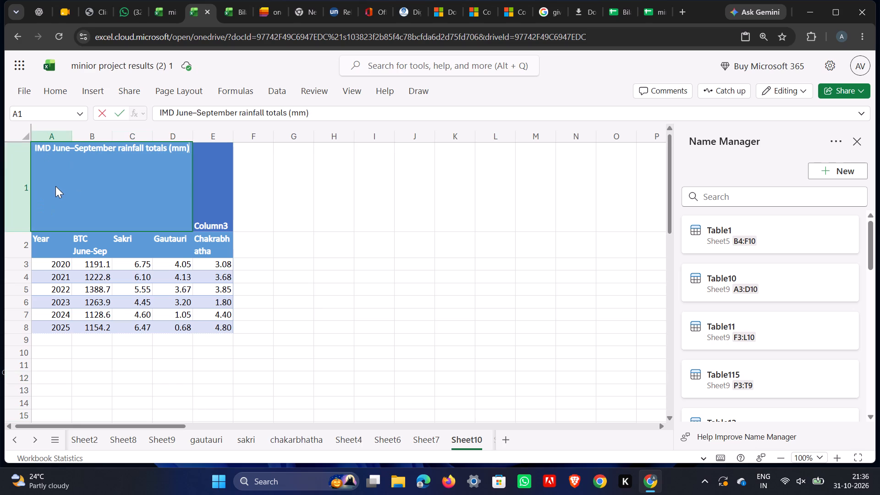
key(BackSpace)
key(BackSpace)
key(BackSpace)
key(BackSpace)
key(BackSpace)
key(BackSpace)
key(BackSpace)
key(BackSpace)
key(BackSpace)
key(BackSpace)
key(BackSpace)
key(BackSpace)
key(BackSpace)
key(BackSpace)
key(BackSpace)
key(BackSpace)
key(BackSpace)
key(BackSpace)
key(BackSpace)
key(BackSpace)
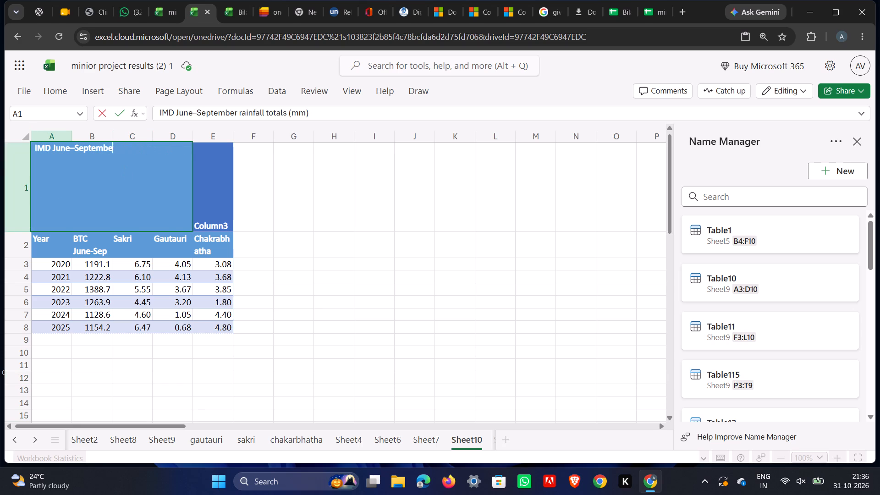
key(BackSpace)
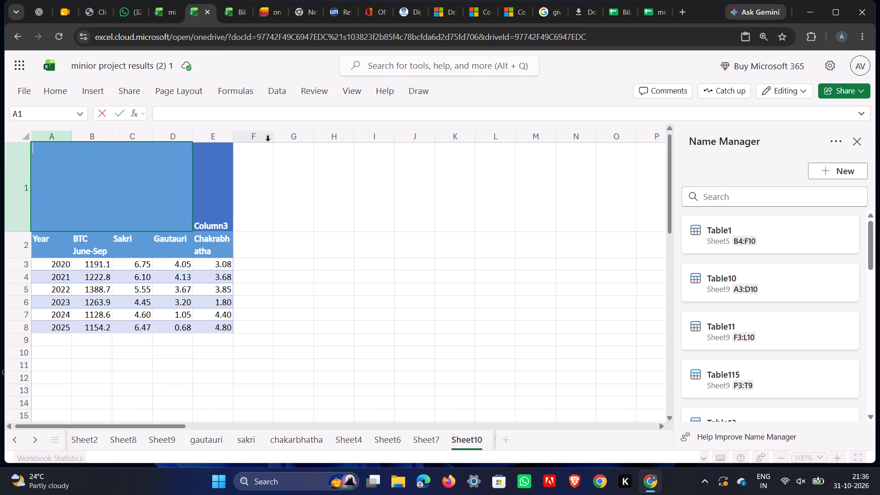
click(277, 185)
click(273, 224)
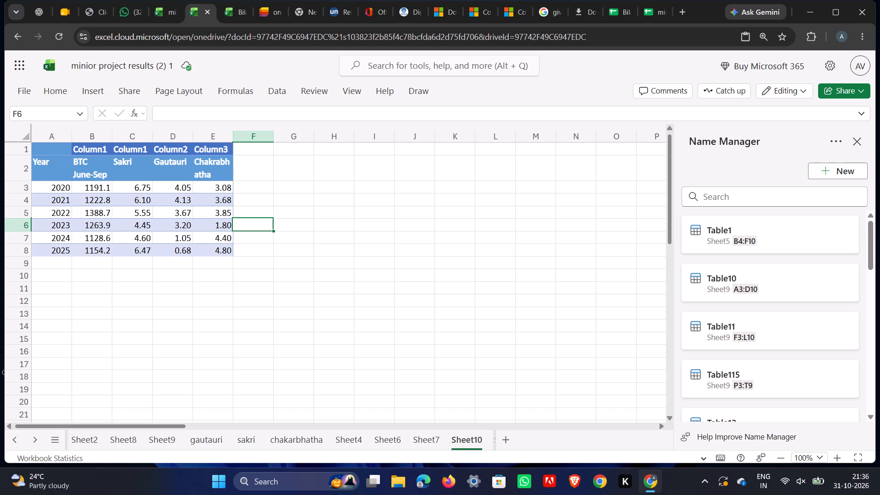
Look over the monthly BTC comparison on Sheet7 and the table and chart on the gautauri sheet, and return to Sheet10.
click(408, 437)
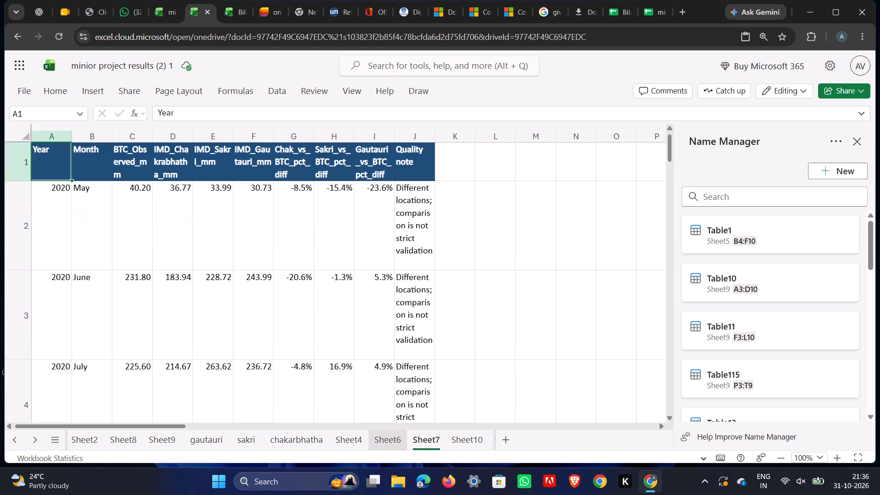
scroll(602, 260, up, 2)
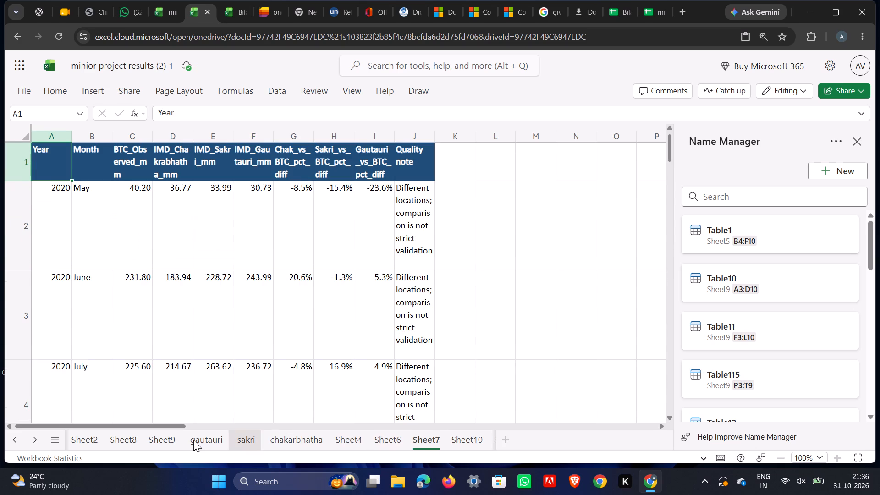
click(193, 440)
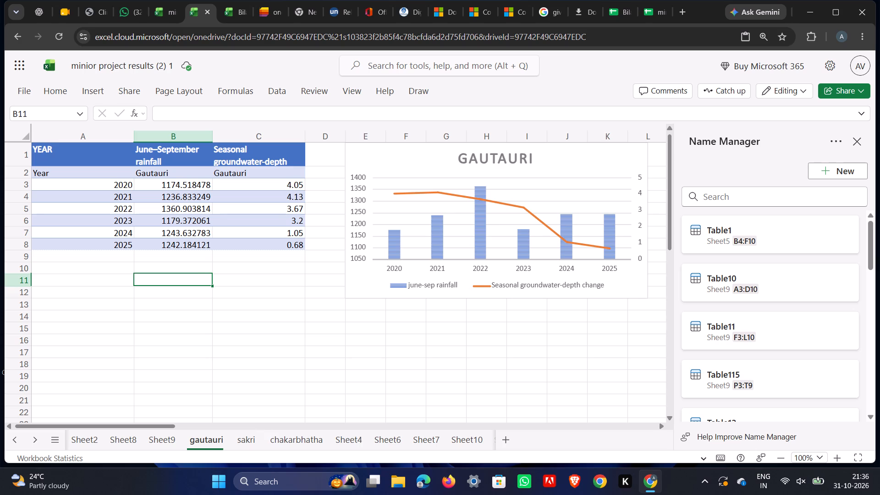
click(467, 438)
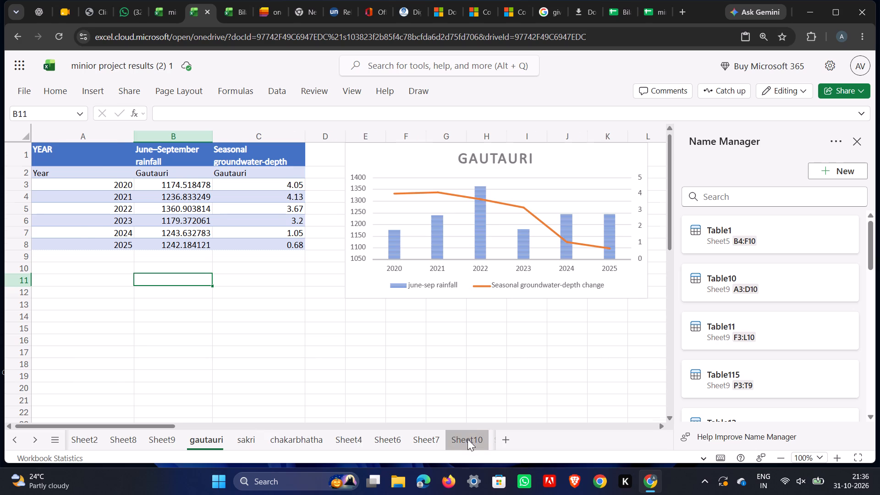
Check the Sheet9 tables and the gautauri sheet, and return to Sheet10.
click(175, 434)
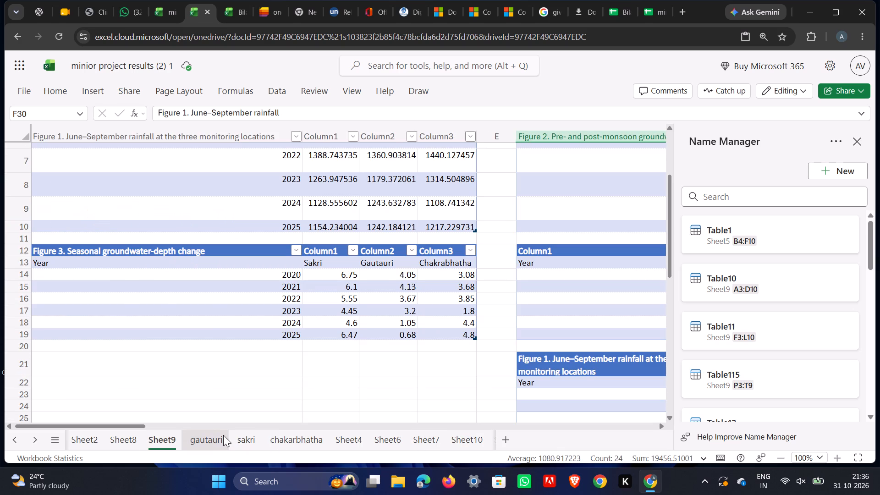
click(225, 435)
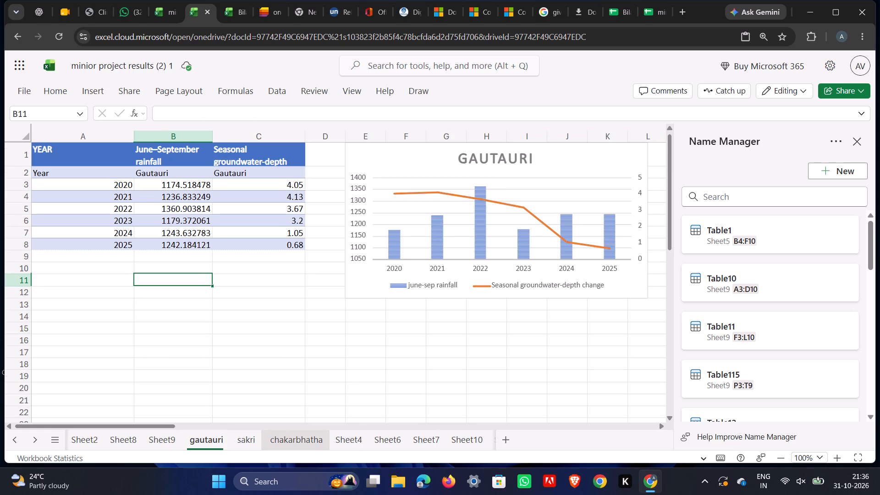
click(419, 445)
click(462, 433)
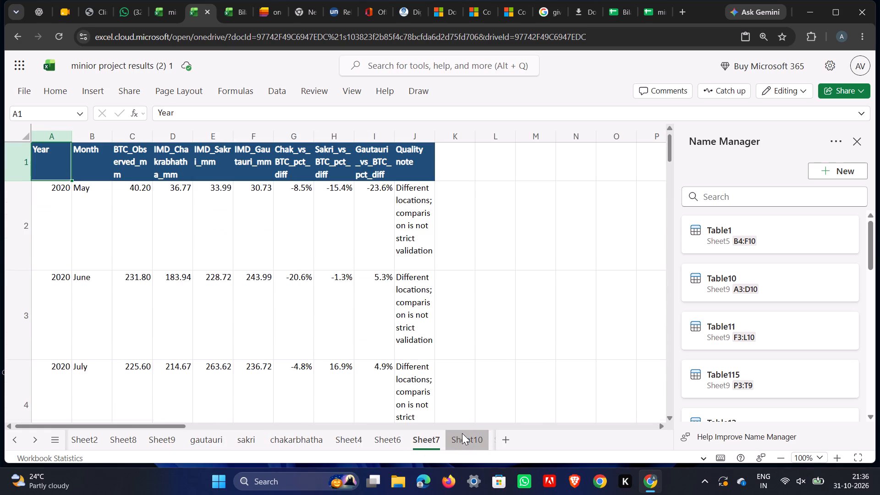
Reorder the worksheets so that Sheet7 sits between Sheet10 and Sheet11.
click(426, 436)
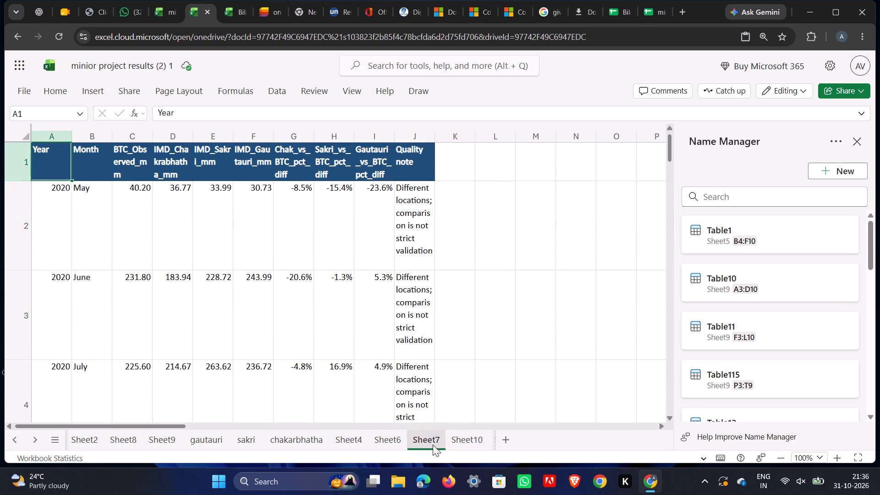
drag(431, 444, 488, 434)
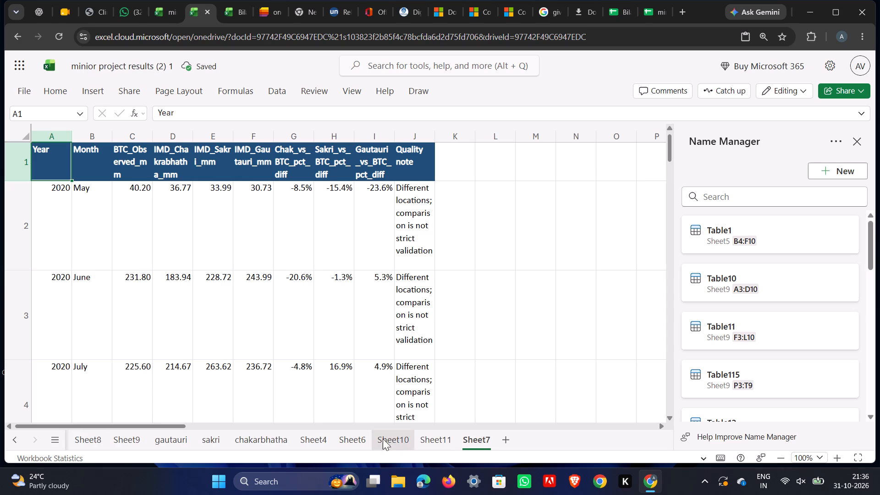
drag(467, 432, 425, 444)
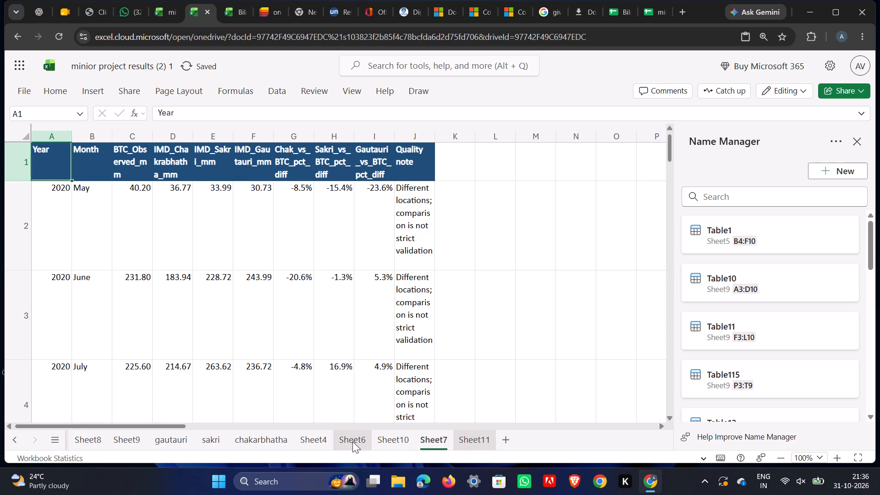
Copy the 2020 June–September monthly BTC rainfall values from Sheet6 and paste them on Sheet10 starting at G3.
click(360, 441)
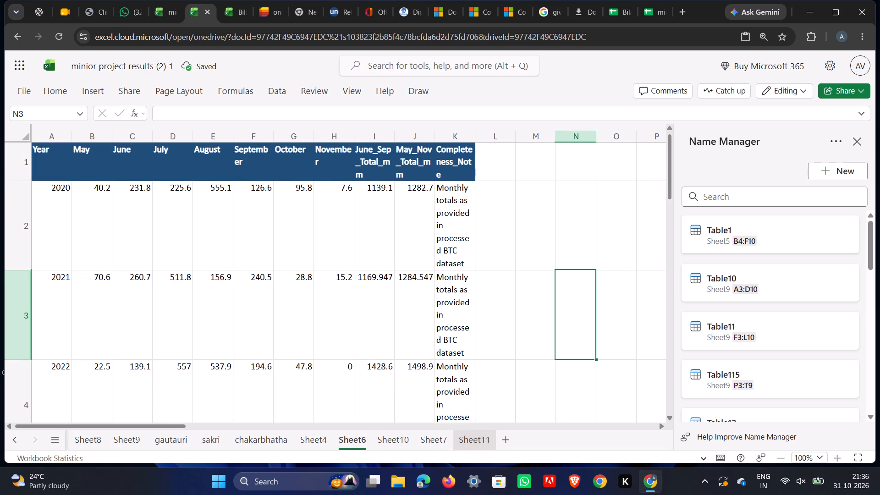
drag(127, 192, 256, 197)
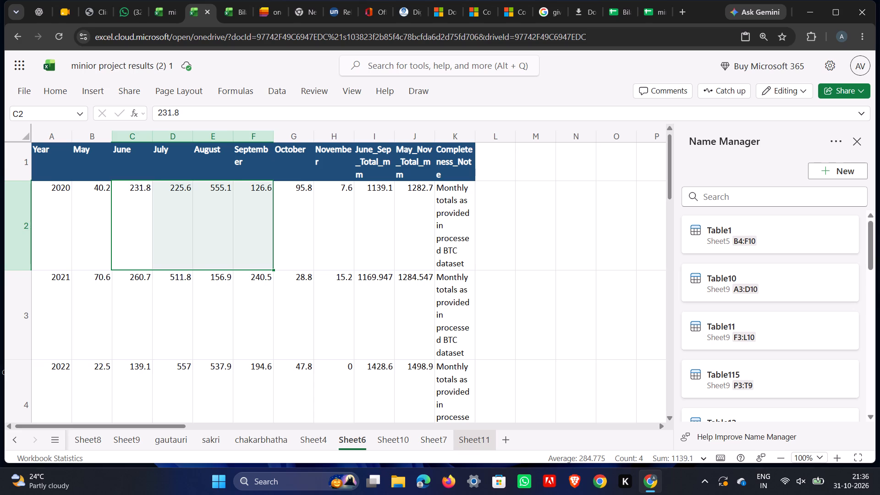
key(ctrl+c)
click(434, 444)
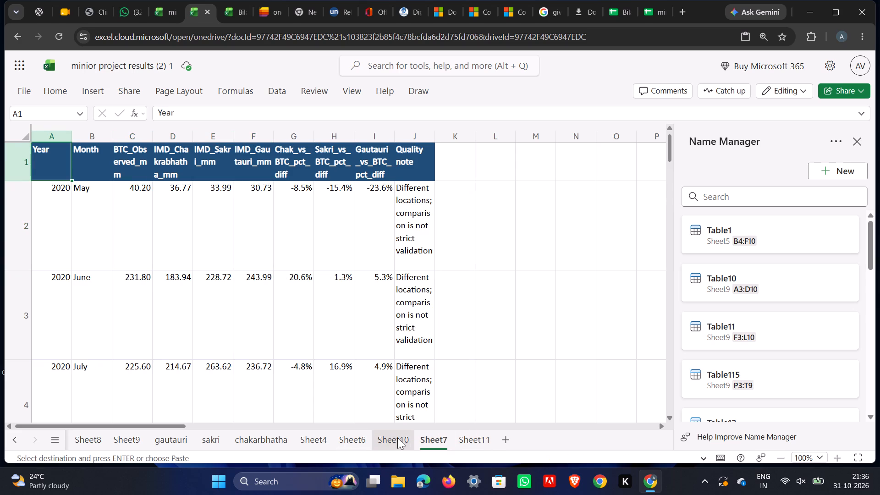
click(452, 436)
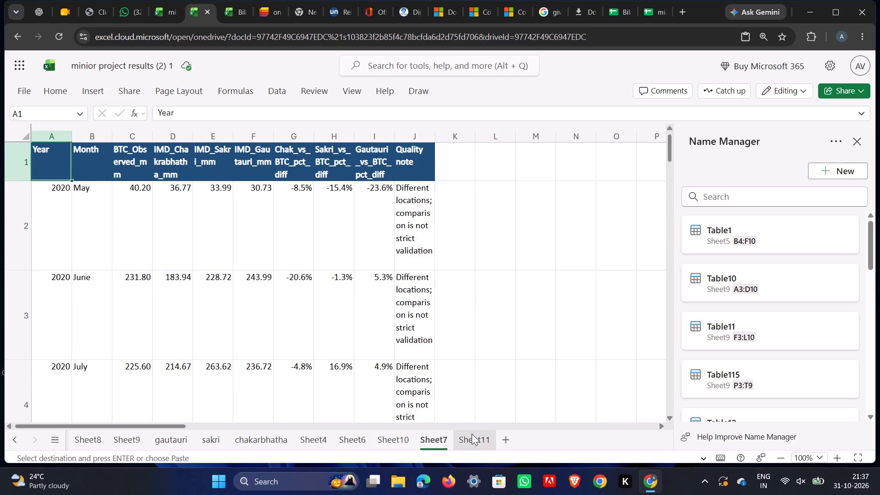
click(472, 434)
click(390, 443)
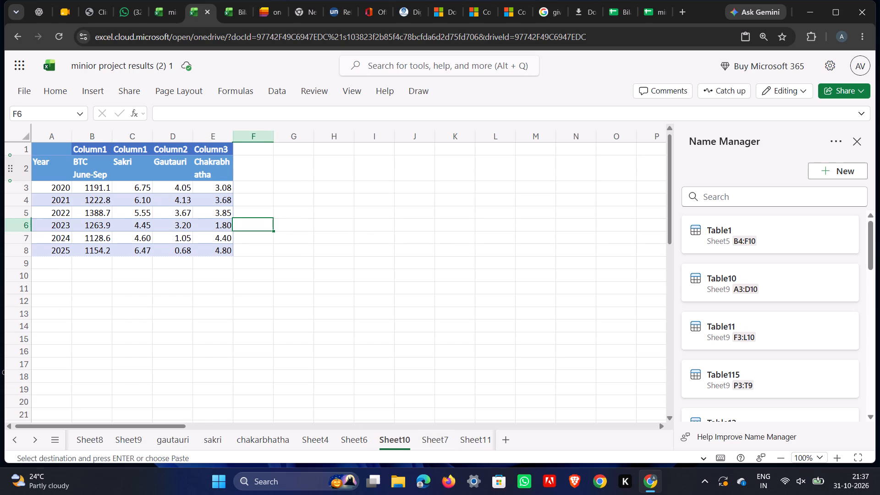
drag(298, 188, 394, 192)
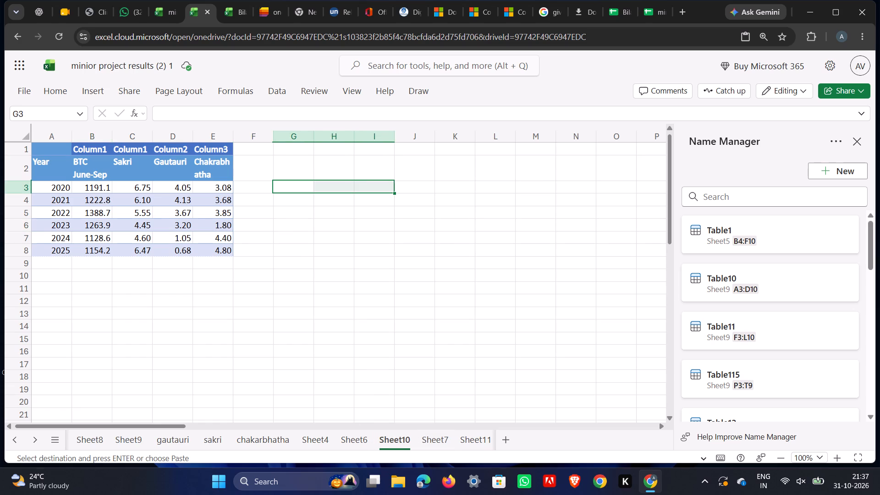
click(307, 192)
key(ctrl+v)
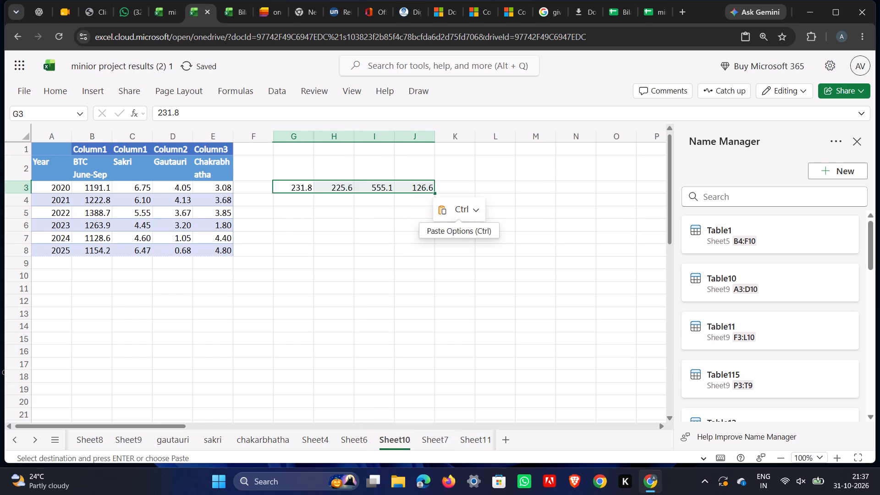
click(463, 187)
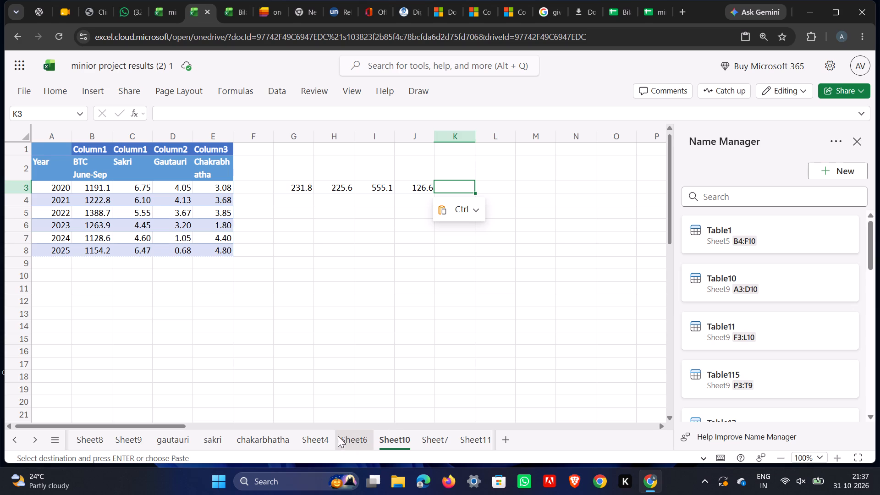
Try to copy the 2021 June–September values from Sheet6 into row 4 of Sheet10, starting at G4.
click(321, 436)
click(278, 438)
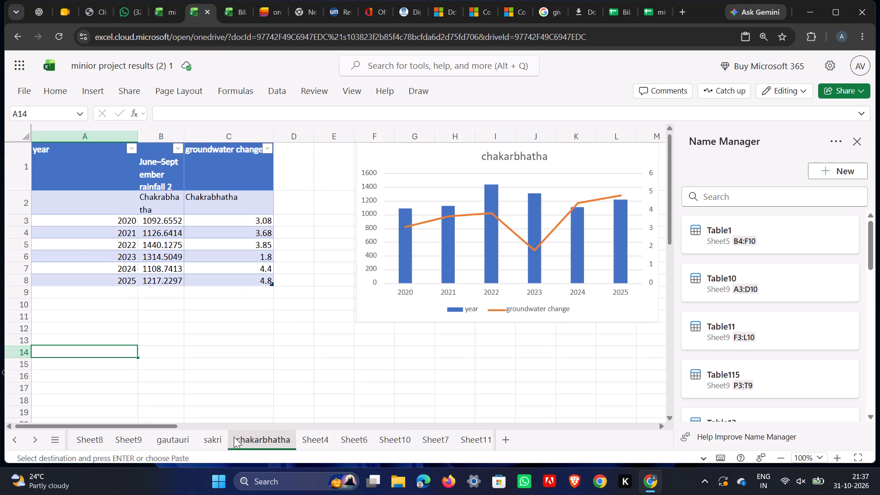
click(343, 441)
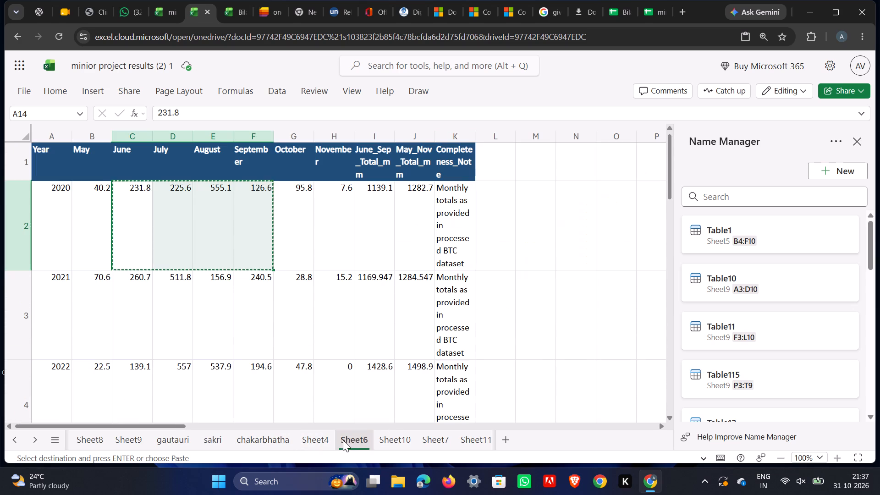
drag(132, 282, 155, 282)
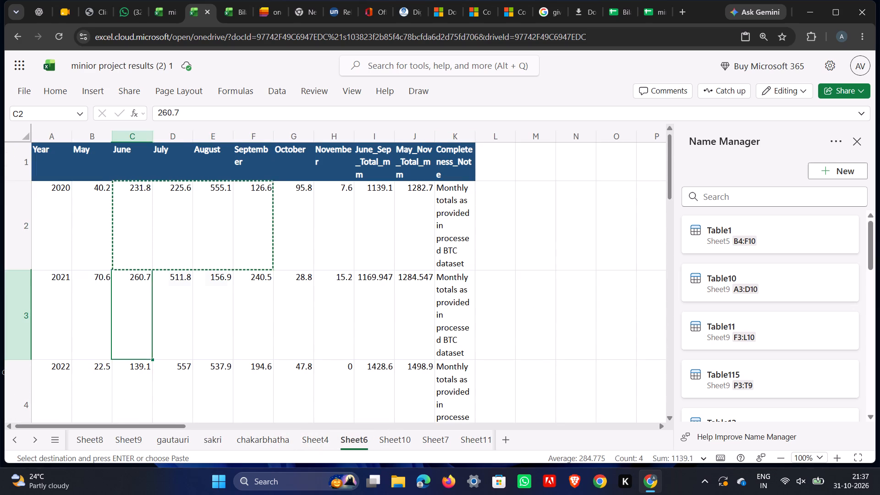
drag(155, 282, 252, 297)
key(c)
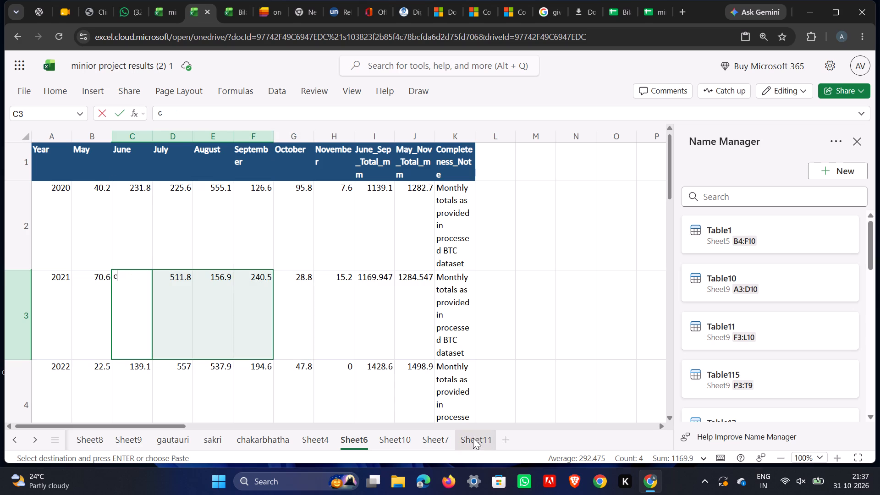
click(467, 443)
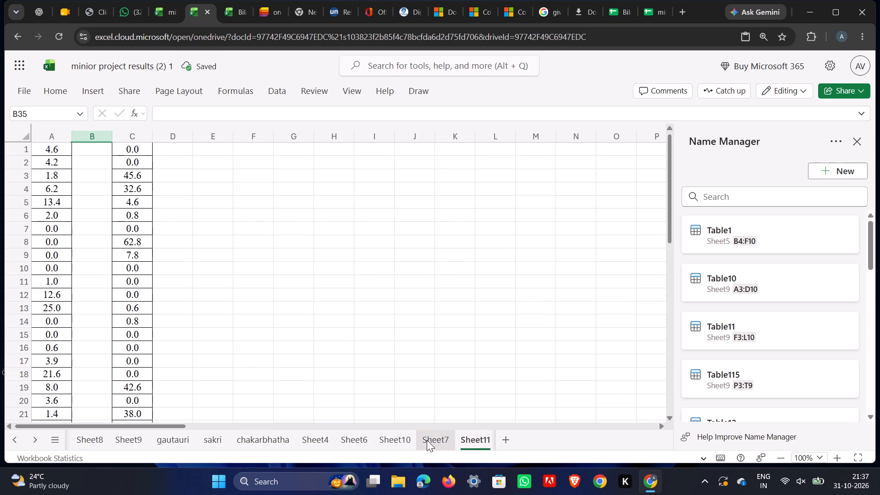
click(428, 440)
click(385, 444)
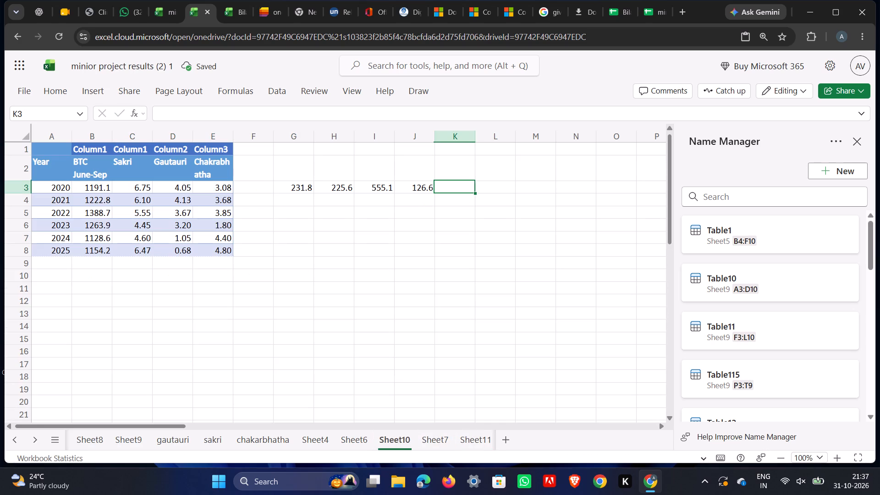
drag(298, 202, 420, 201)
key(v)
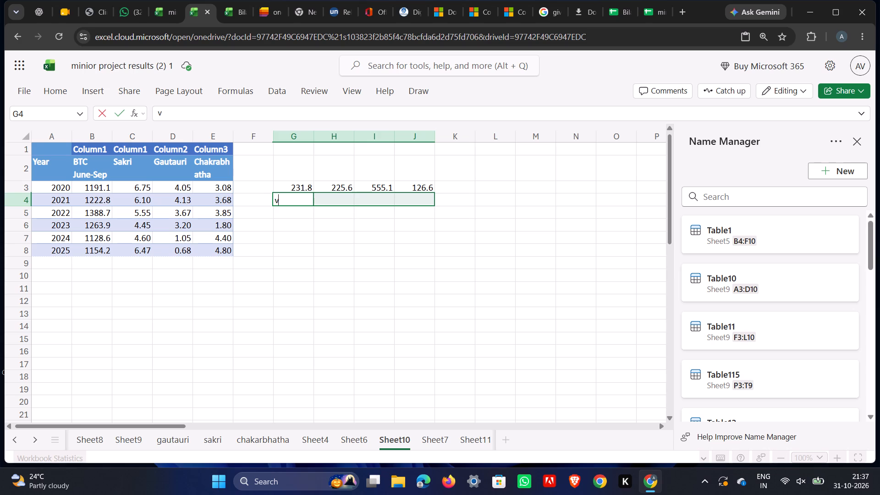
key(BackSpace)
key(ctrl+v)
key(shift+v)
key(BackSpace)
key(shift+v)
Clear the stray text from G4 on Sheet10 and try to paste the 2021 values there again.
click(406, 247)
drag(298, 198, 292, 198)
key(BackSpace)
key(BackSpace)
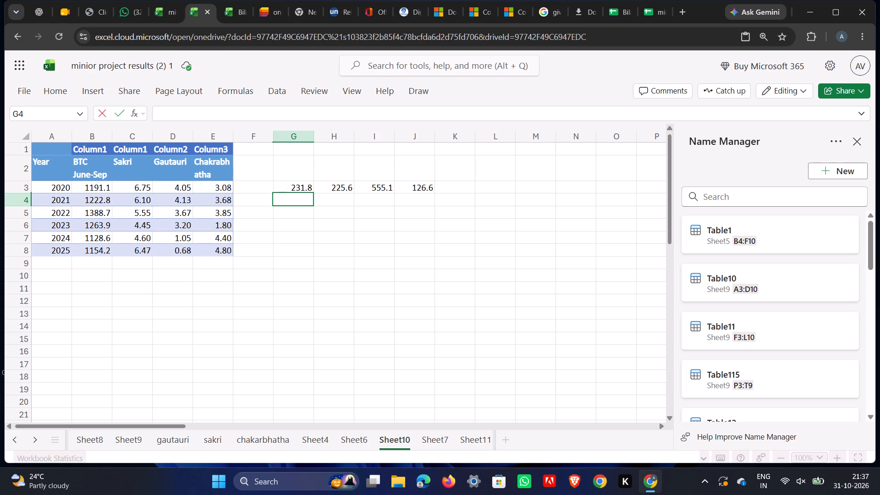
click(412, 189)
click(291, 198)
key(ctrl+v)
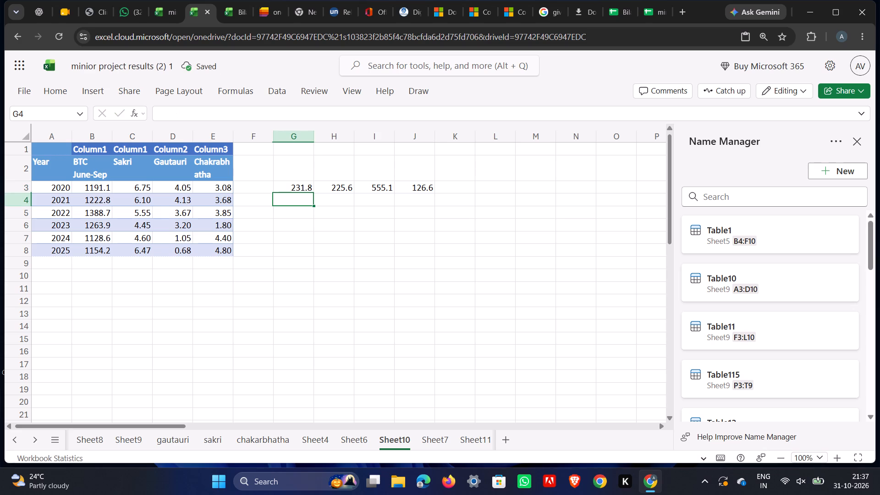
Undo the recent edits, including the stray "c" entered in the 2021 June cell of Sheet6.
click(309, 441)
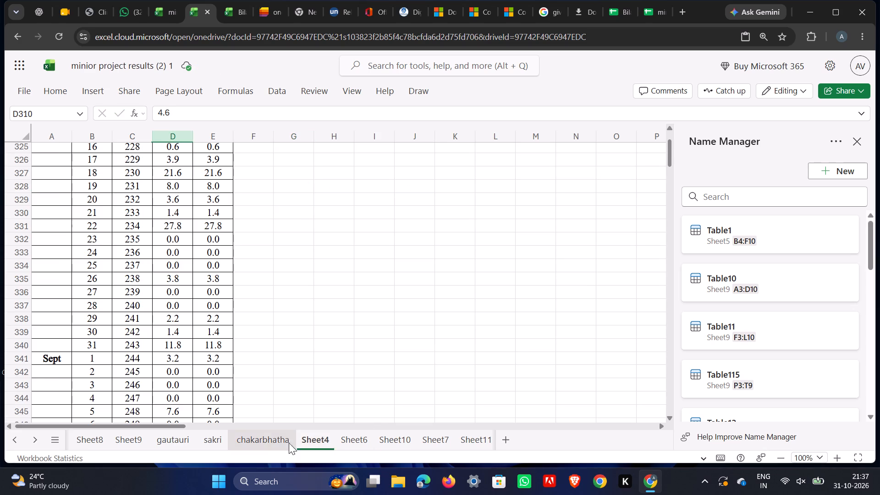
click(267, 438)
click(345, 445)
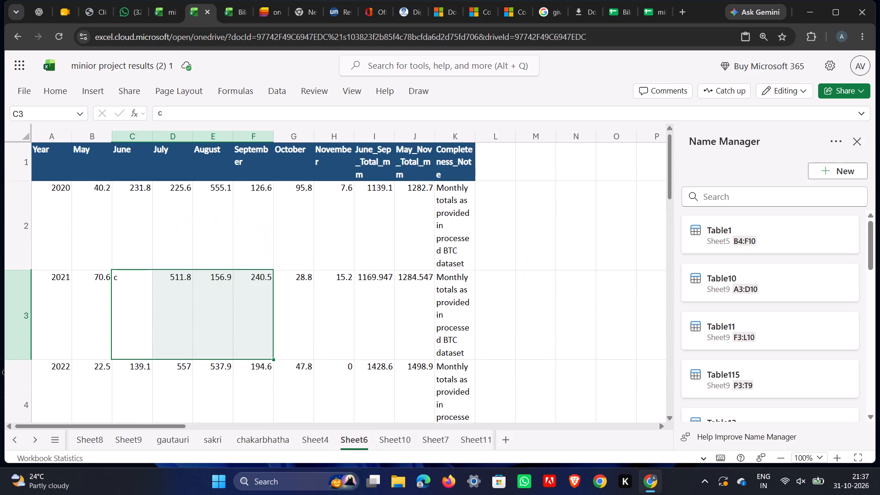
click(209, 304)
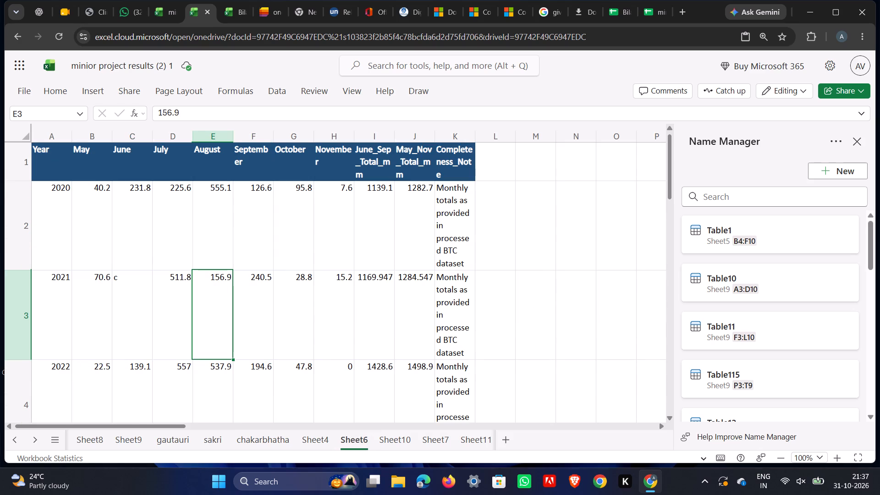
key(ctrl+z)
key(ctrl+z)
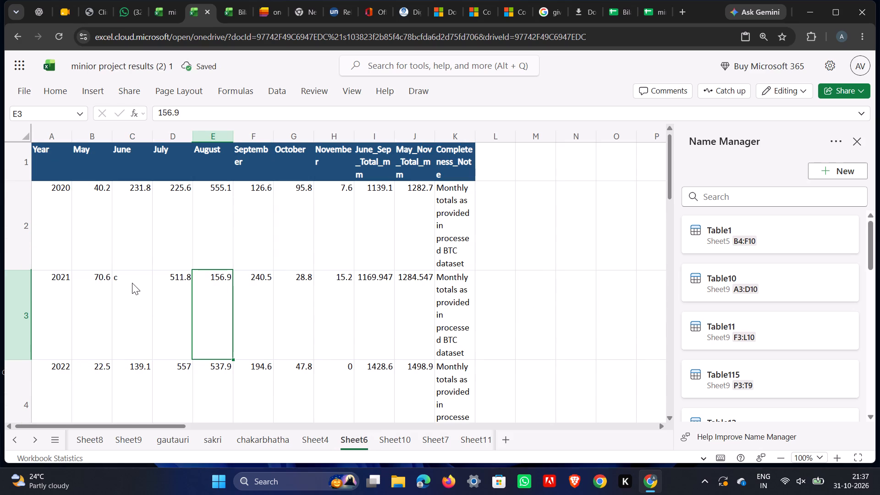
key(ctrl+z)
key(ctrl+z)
Copy the 2021 June–September monthly rainfall values from Sheet6 and paste them on Sheet10 starting at G4.
click(136, 289)
drag(120, 275, 279, 283)
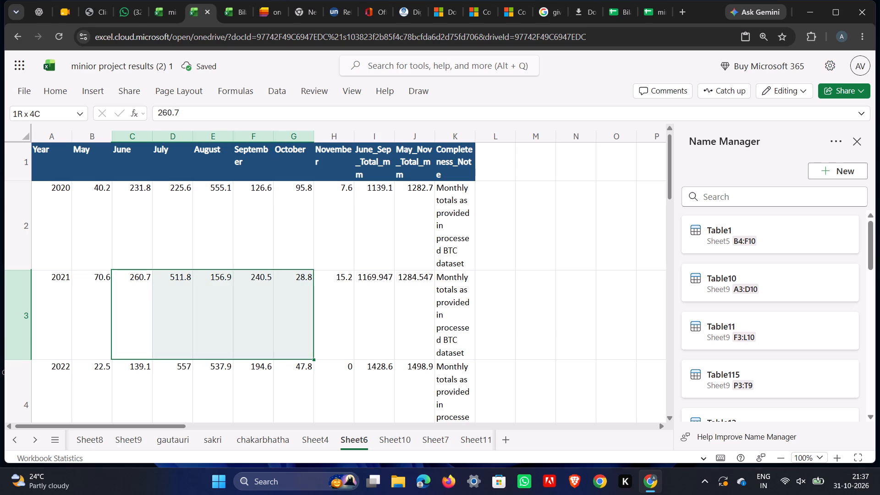
drag(279, 283, 258, 286)
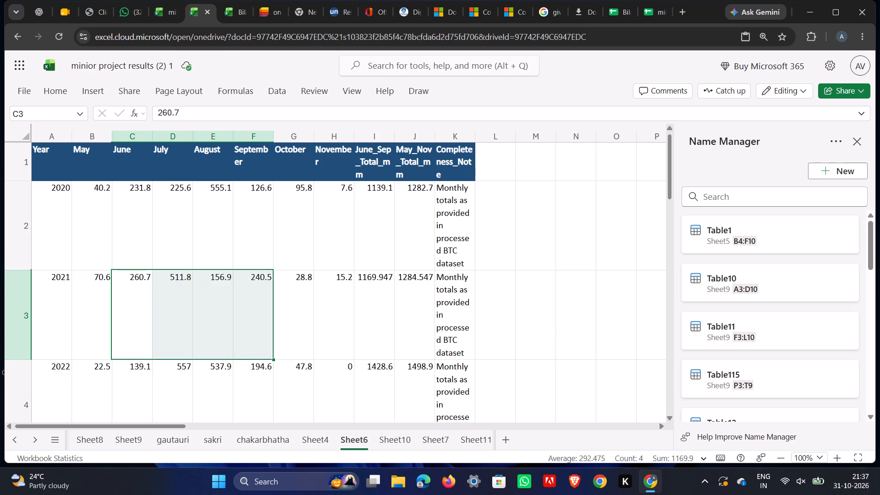
key(ctrl+c)
click(447, 440)
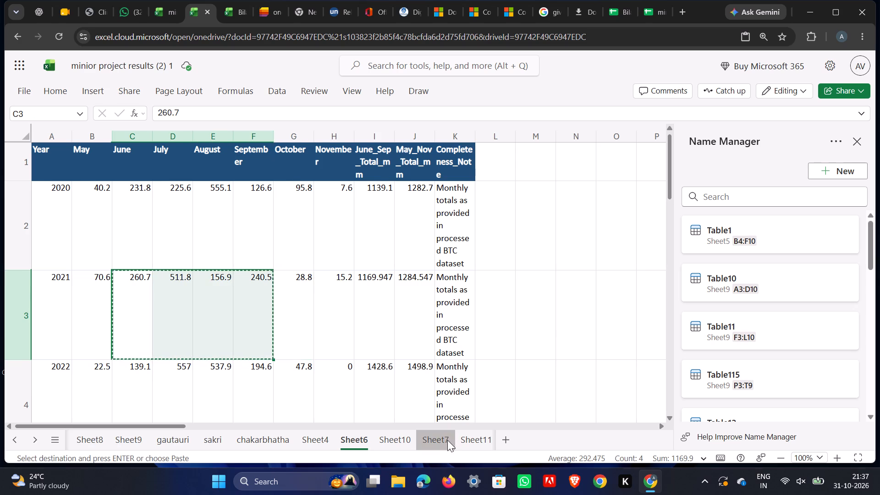
click(401, 440)
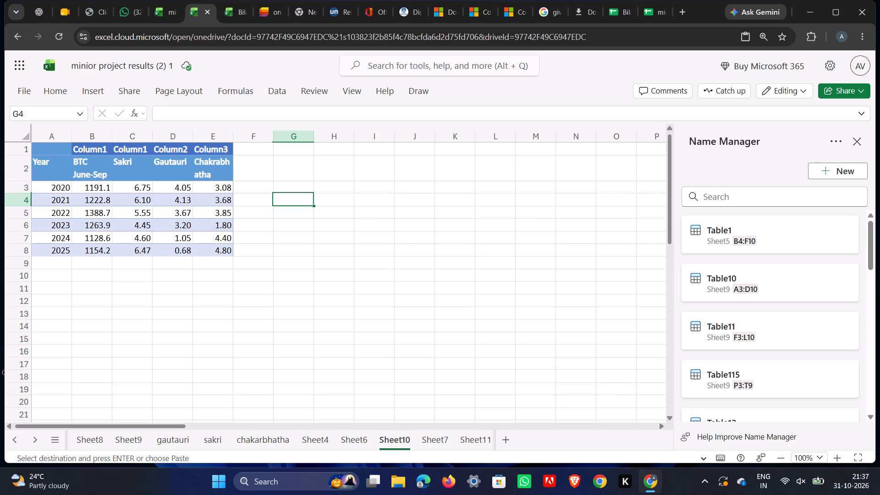
drag(284, 203, 389, 203)
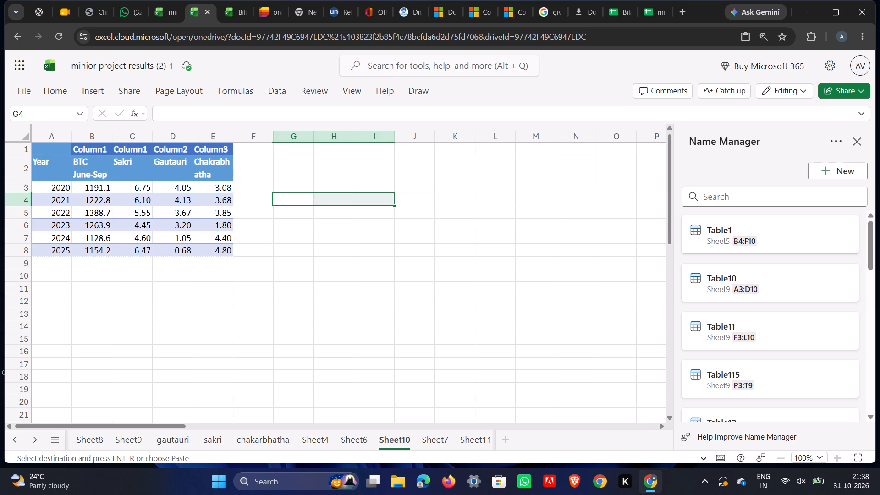
key(ctrl+v)
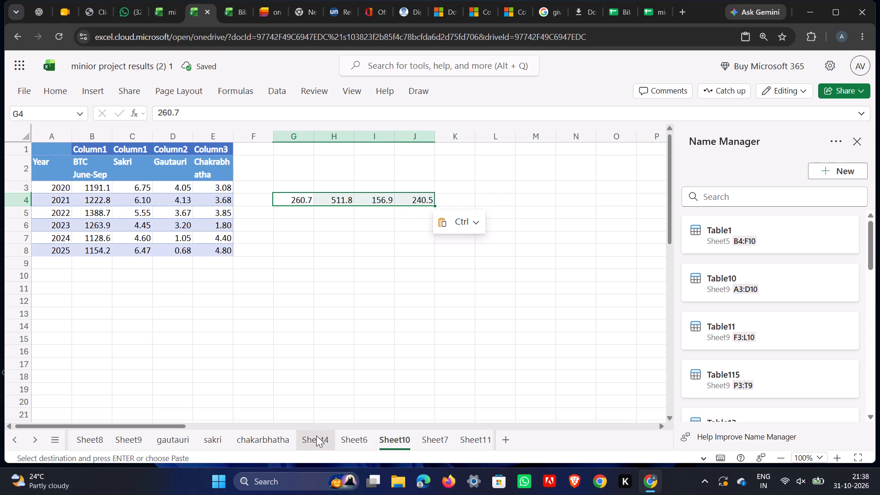
Copy the 2020 June–September monthly rainfall values from Sheet6 and paste them on Sheet10 starting at G3.
click(370, 432)
drag(140, 228, 247, 231)
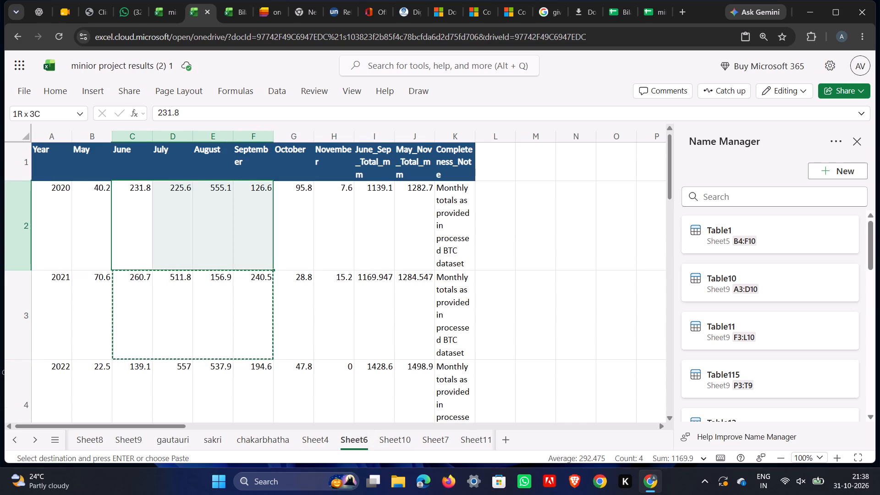
drag(247, 231, 250, 231)
click(249, 231)
drag(133, 229, 204, 225)
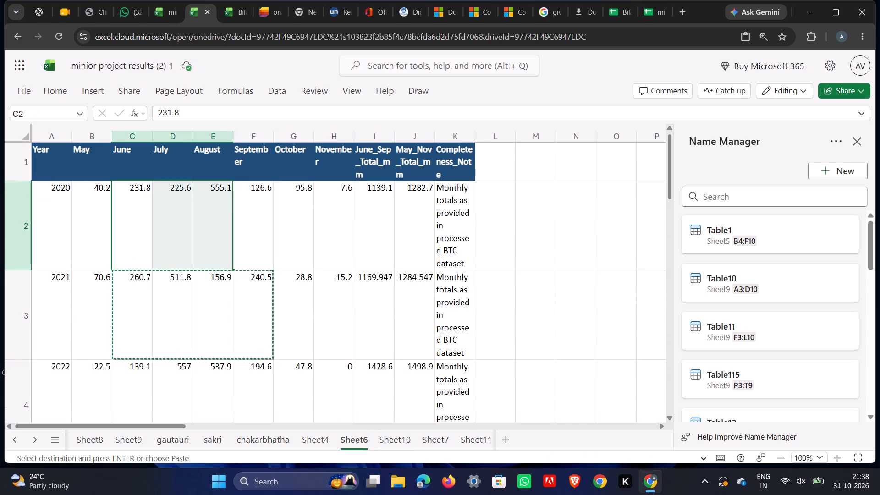
drag(204, 225, 256, 229)
key(ctrl+c)
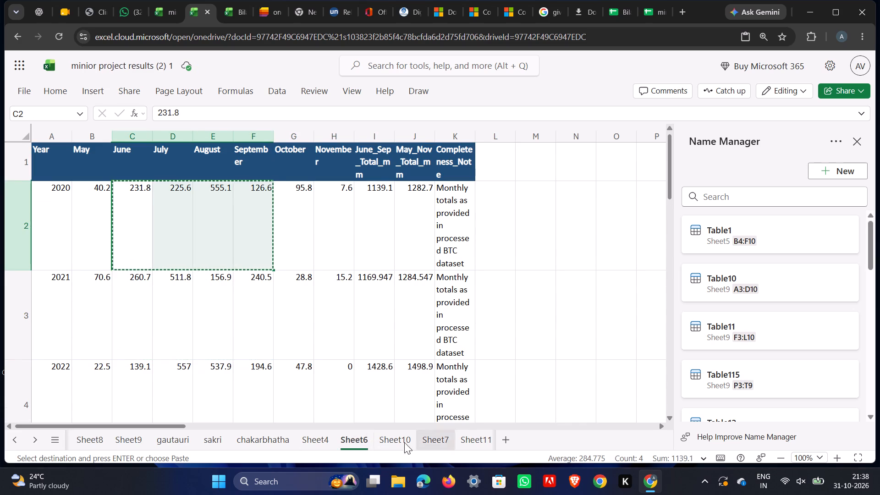
click(379, 446)
click(282, 184)
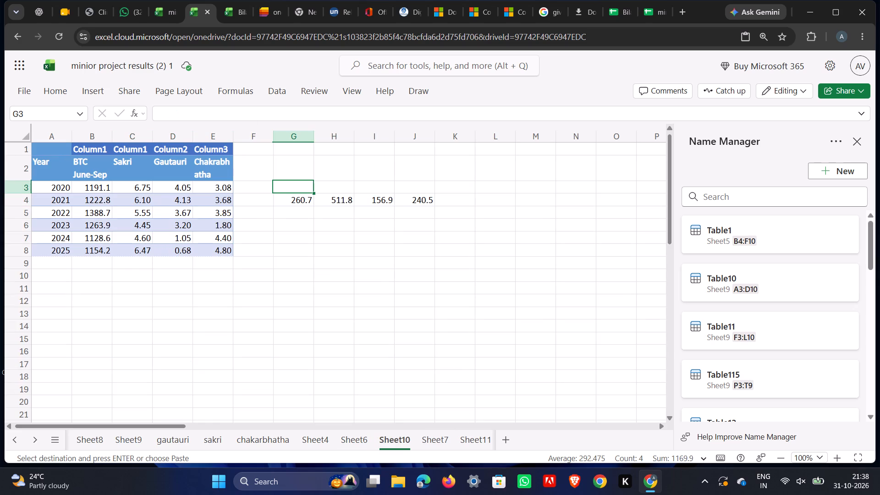
key(ctrl+v)
Copy the 2022 June–September monthly rainfall values from Sheet6 and paste them on Sheet10 starting at G5.
click(359, 438)
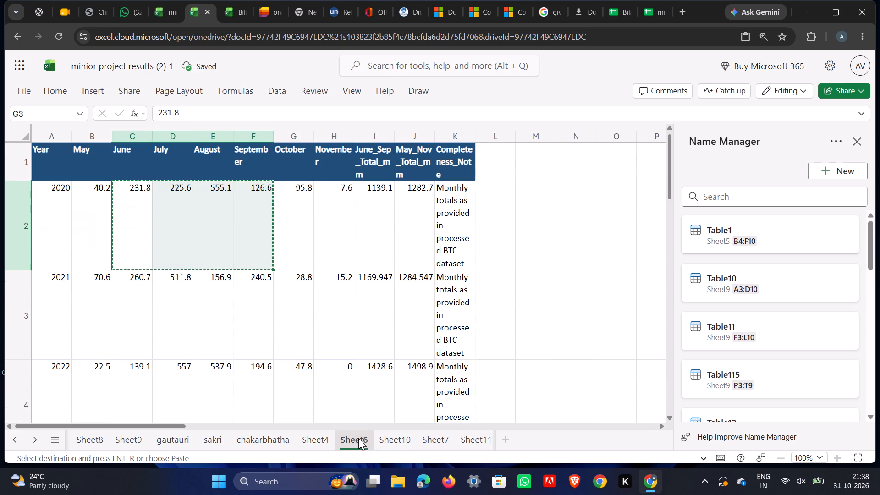
click(139, 384)
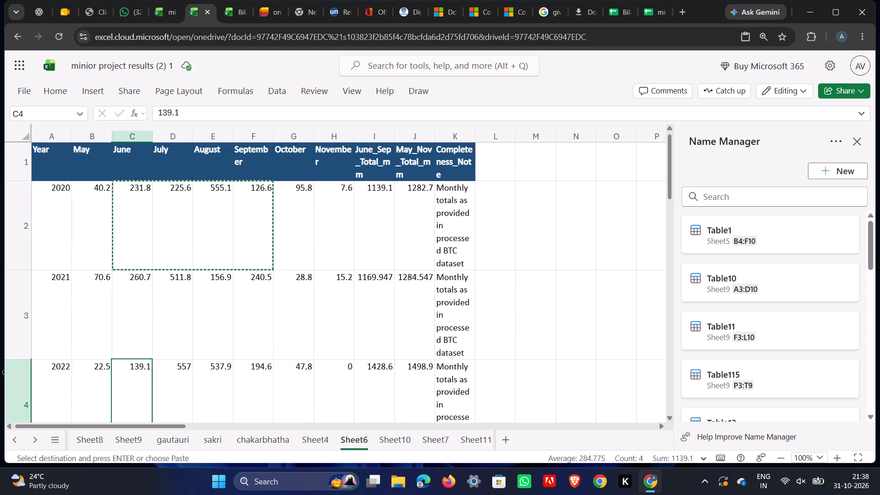
drag(137, 378, 264, 373)
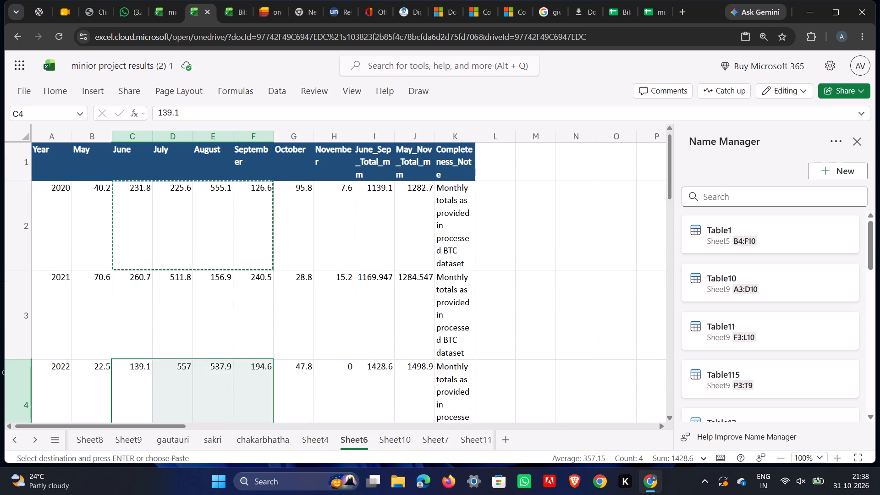
key(ctrl+c)
click(424, 443)
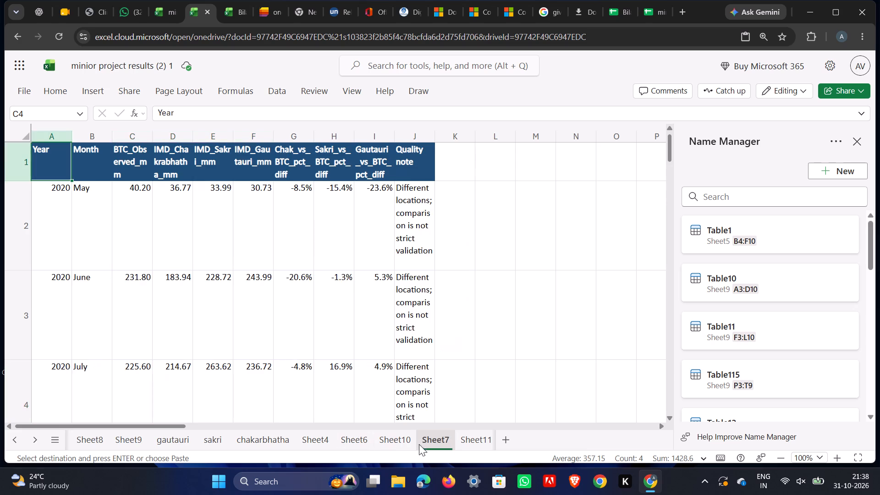
click(399, 444)
drag(286, 214, 384, 218)
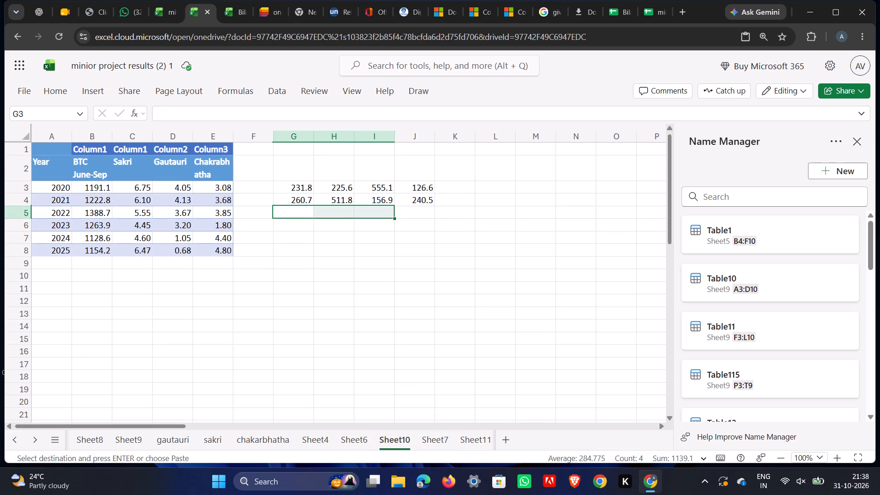
drag(384, 218, 418, 213)
key(ctrl+v)
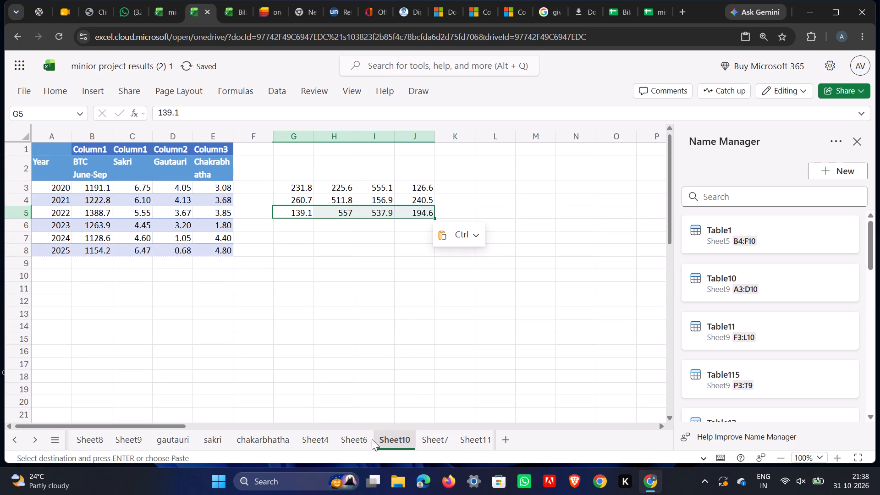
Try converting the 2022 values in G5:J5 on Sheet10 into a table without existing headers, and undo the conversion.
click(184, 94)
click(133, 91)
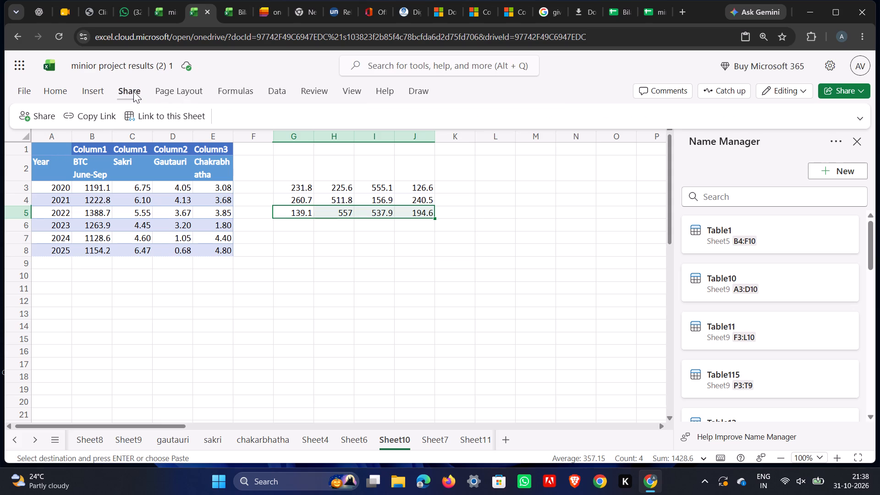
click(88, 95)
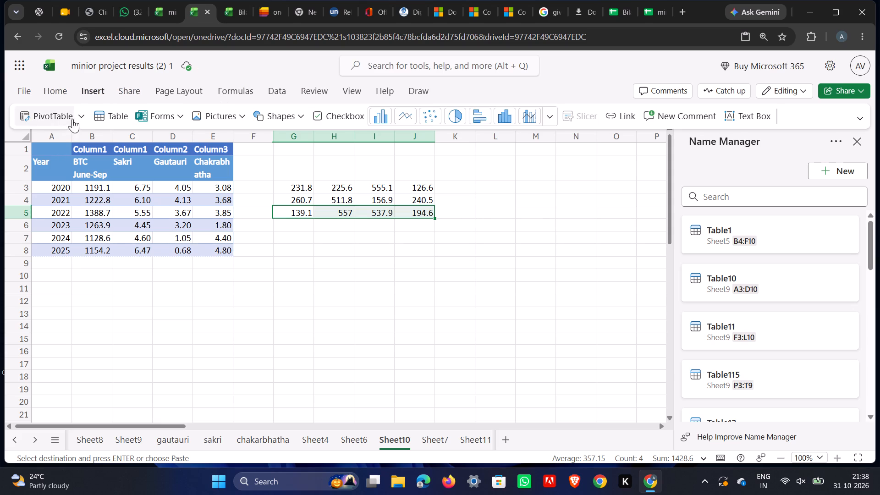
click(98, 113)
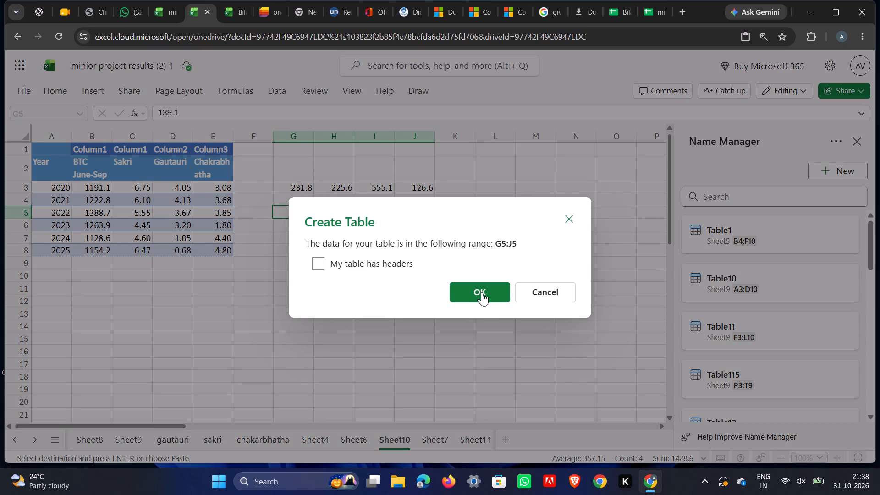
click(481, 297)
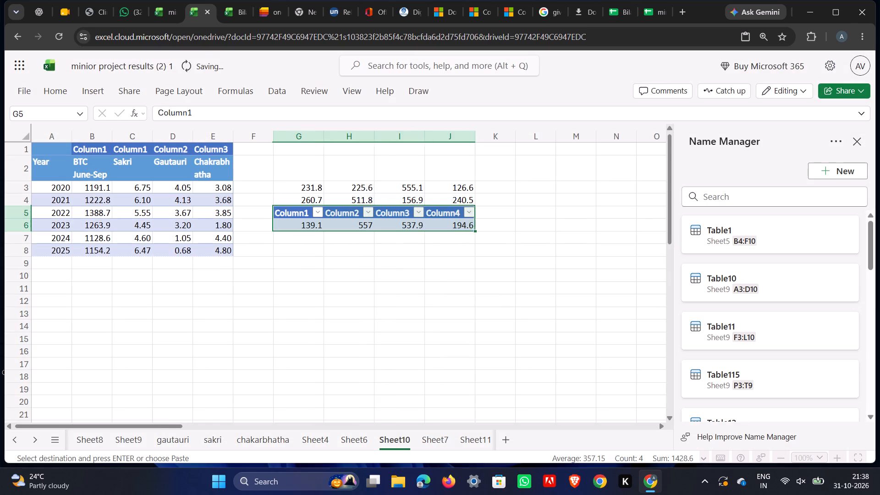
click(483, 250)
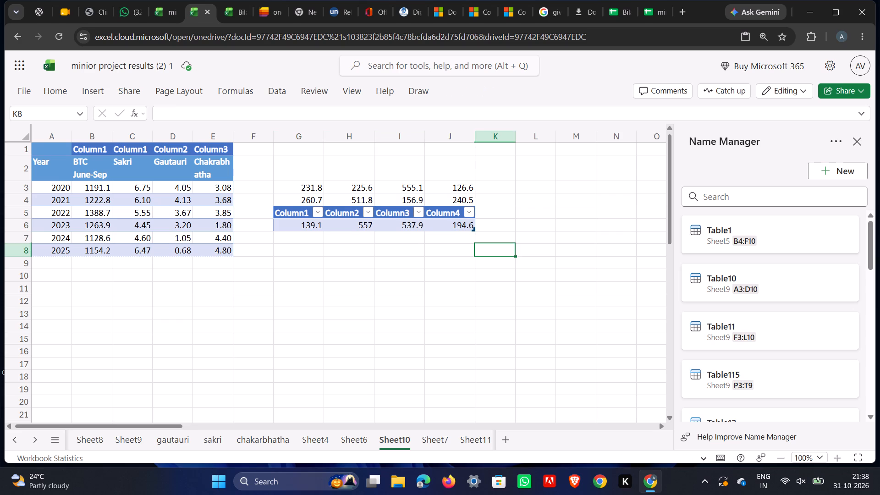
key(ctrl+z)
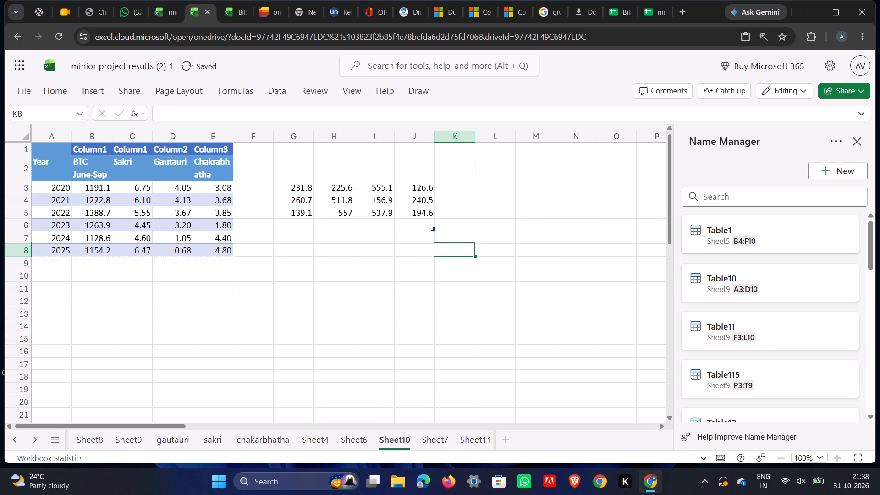
Copy the 2023 June–September monthly rainfall values from Sheet6 and paste them on Sheet10 starting at G6.
click(353, 441)
scroll(195, 375, down, 1)
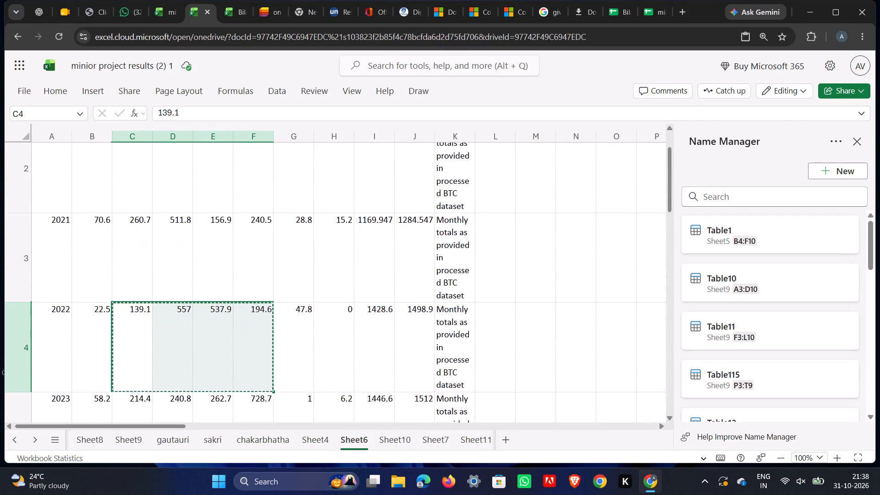
scroll(195, 375, down, 1)
drag(130, 352, 260, 357)
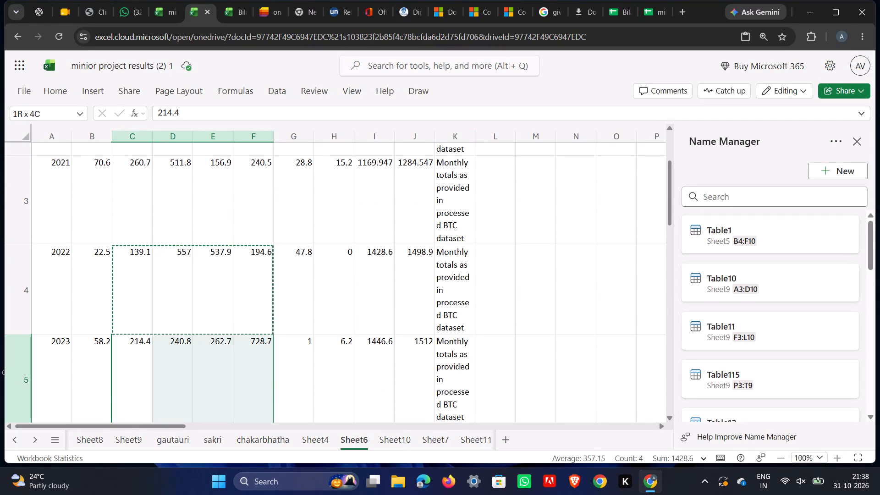
key(ctrl+c)
click(390, 442)
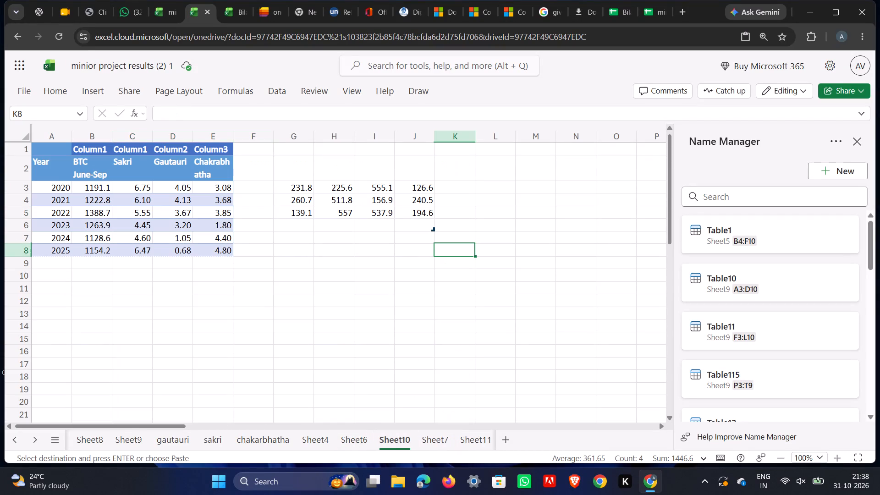
click(300, 222)
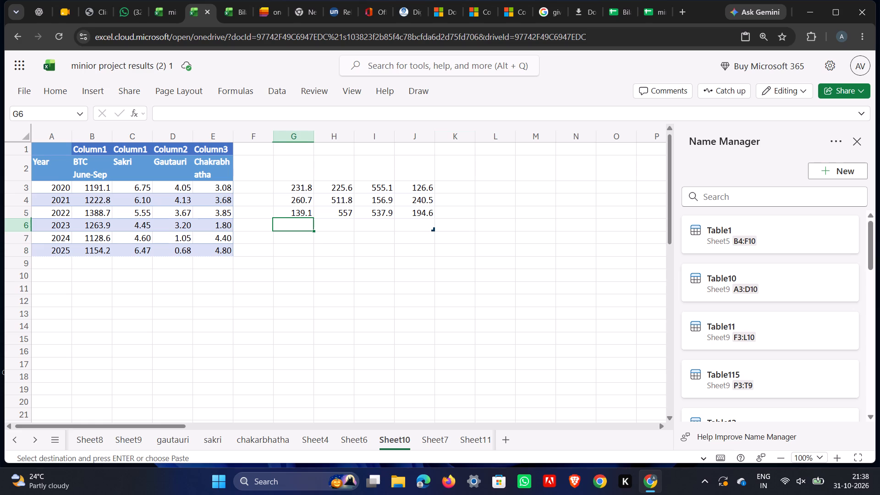
key(ctrl+v)
Copy the 2024 June–September monthly rainfall values from Sheet6 and paste them on Sheet10 starting at G7.
click(360, 435)
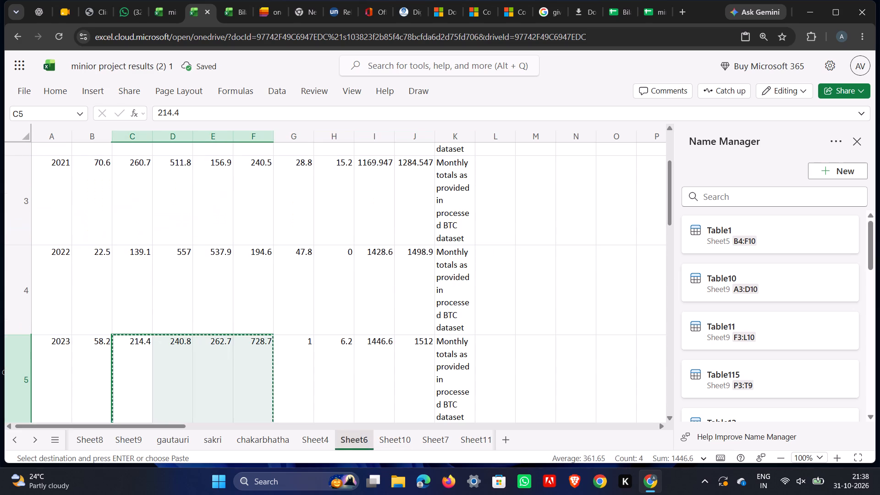
scroll(227, 378, down, 2)
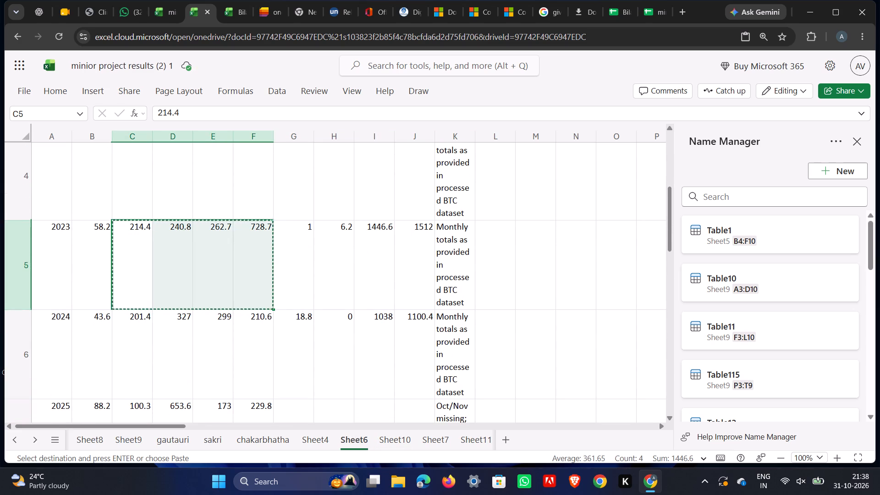
drag(121, 338, 256, 342)
key(ctrl+c)
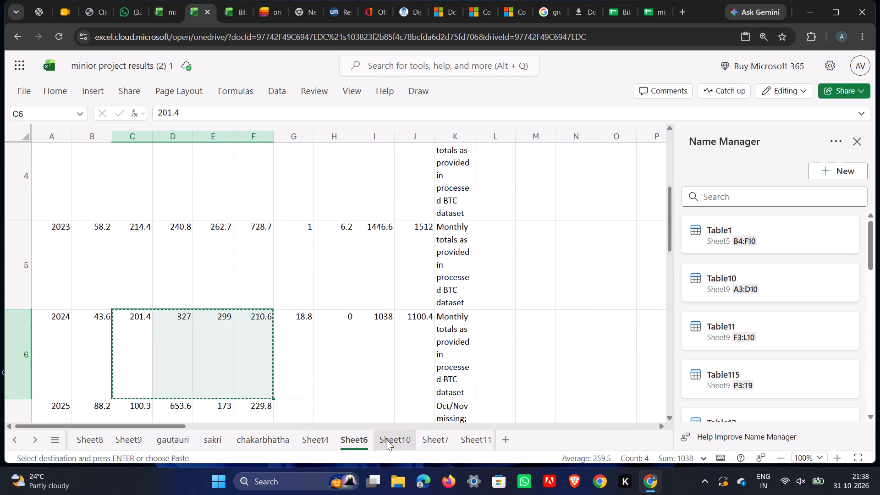
click(386, 439)
drag(287, 241, 436, 238)
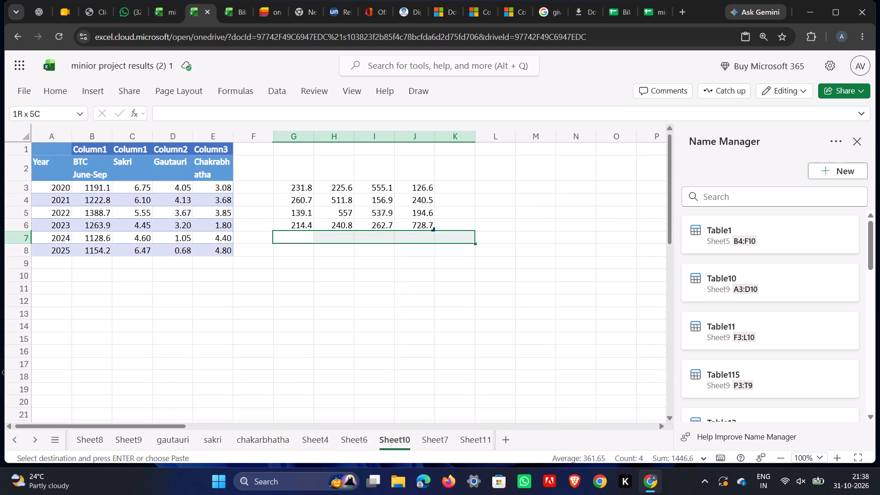
drag(436, 238, 429, 238)
key(ctrl+v)
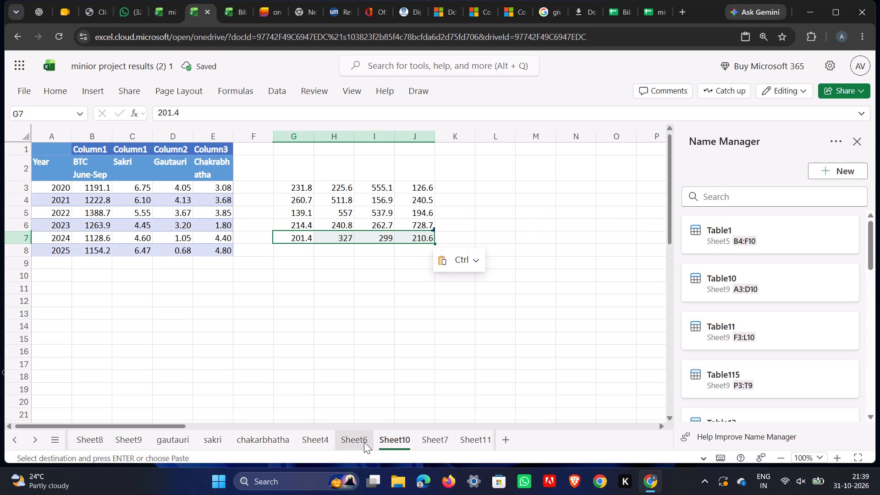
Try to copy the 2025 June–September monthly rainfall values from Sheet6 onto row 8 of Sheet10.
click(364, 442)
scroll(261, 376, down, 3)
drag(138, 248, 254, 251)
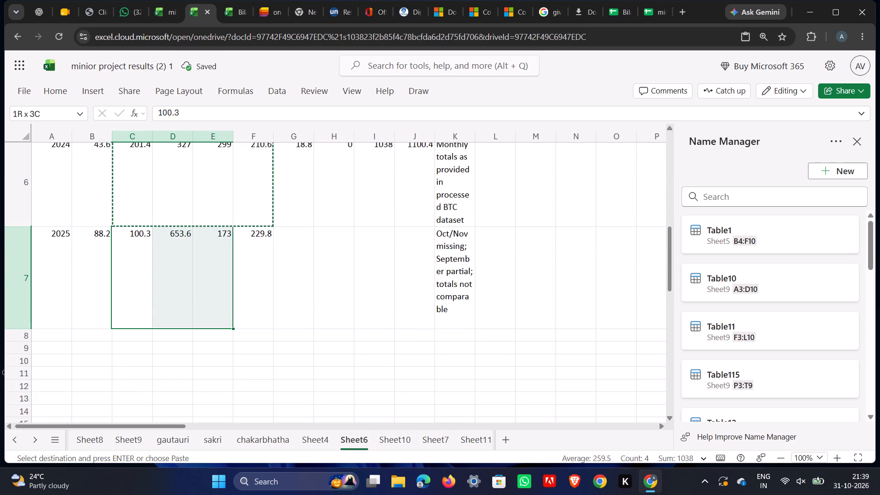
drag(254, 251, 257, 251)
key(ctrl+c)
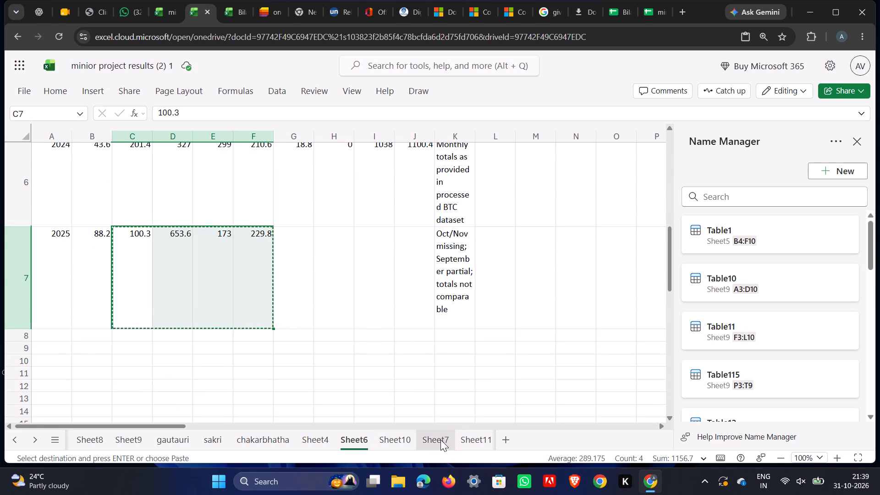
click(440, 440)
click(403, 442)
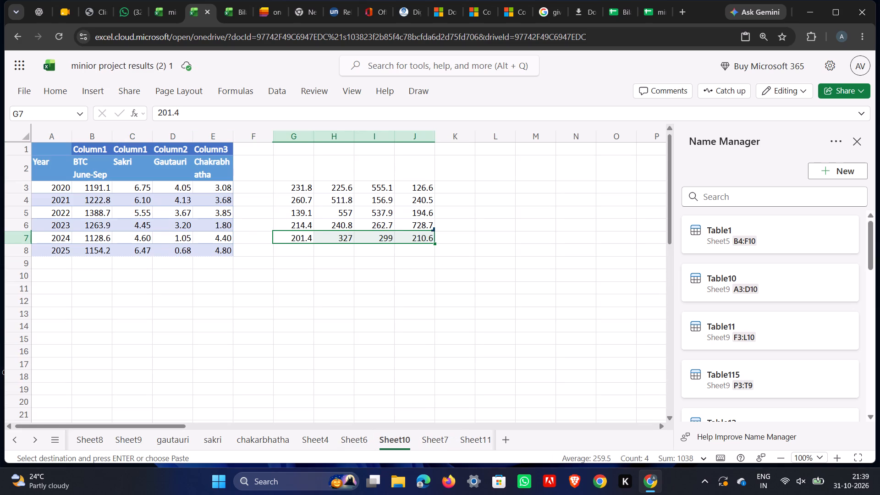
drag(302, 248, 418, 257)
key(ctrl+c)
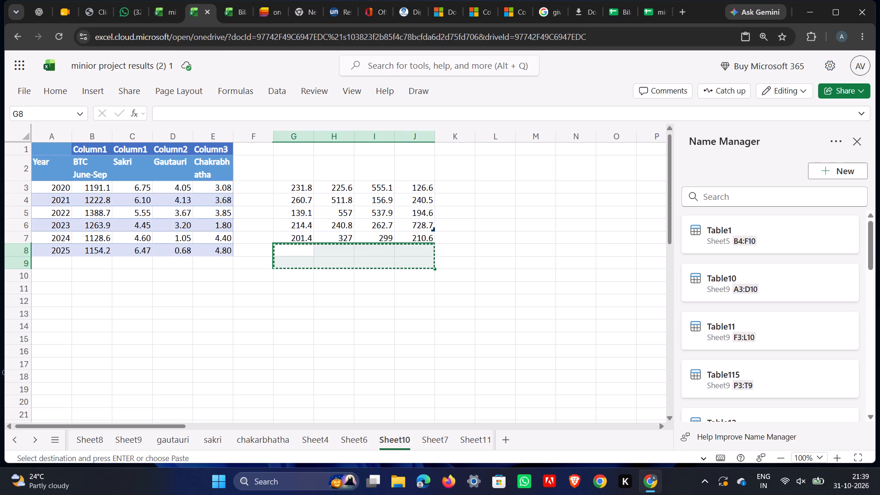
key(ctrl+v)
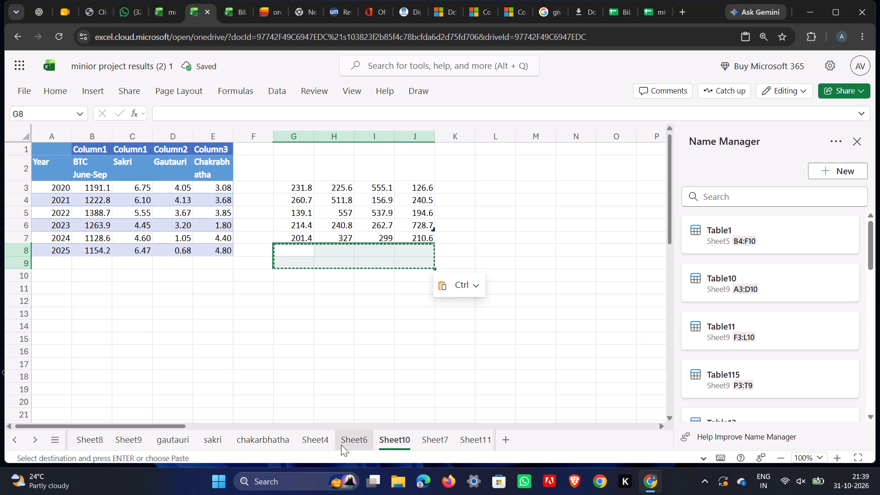
Copy the 2025 June–September monthly rainfall values from Sheet6 and paste them on Sheet10 starting at G8.
click(341, 445)
click(120, 250)
drag(126, 250, 261, 254)
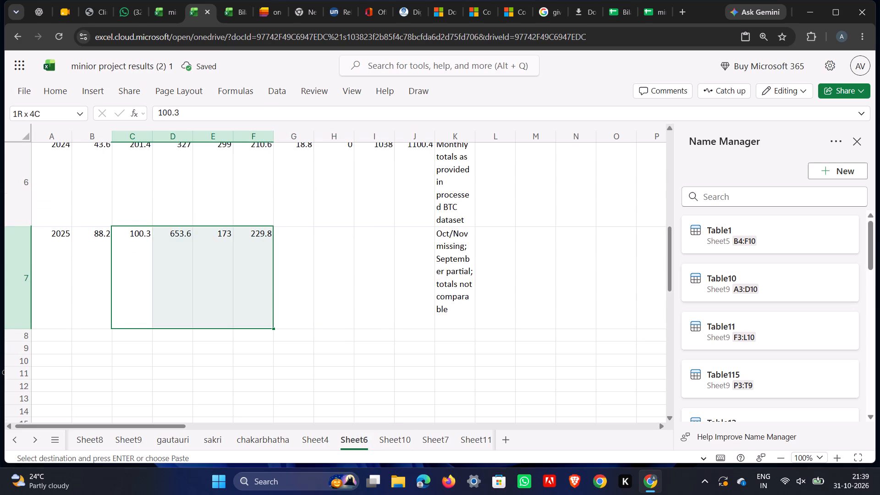
drag(261, 254, 262, 255)
key(ctrl+c)
click(393, 442)
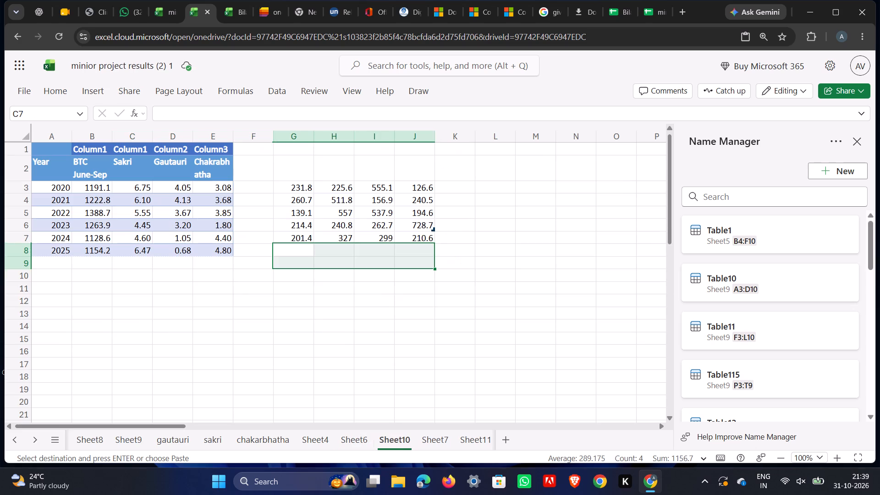
click(304, 254)
drag(291, 254, 417, 252)
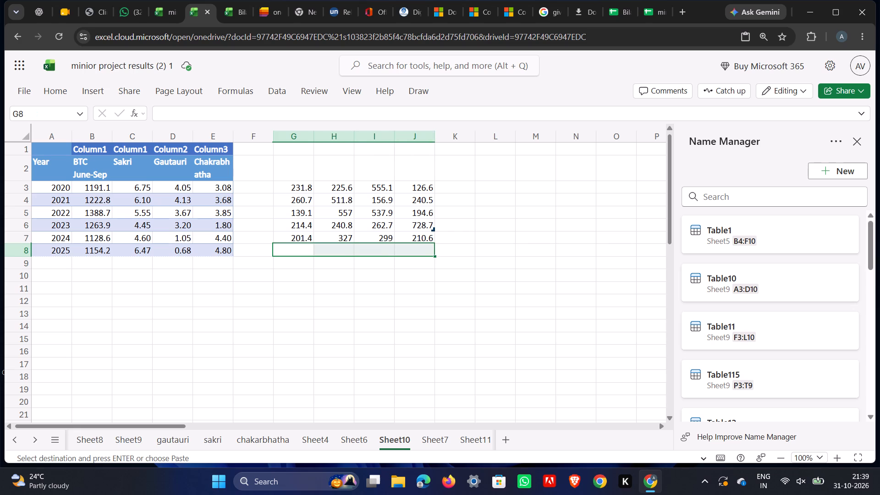
key(ctrl+v)
click(476, 247)
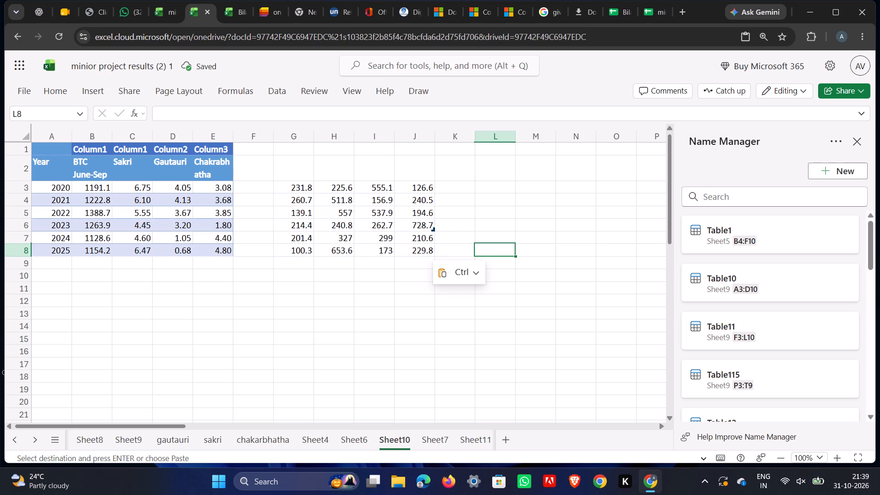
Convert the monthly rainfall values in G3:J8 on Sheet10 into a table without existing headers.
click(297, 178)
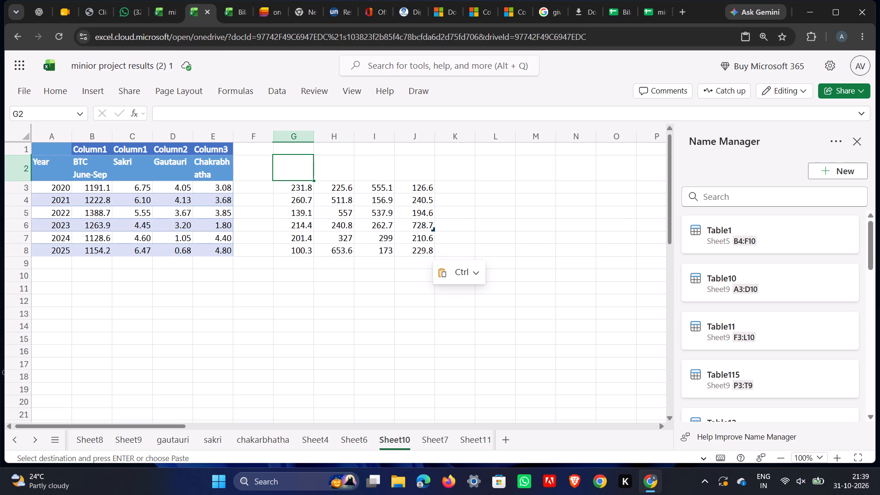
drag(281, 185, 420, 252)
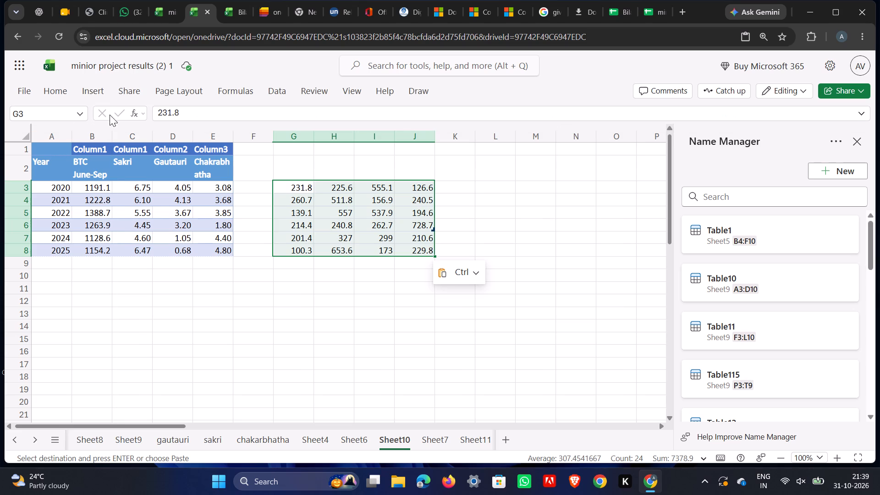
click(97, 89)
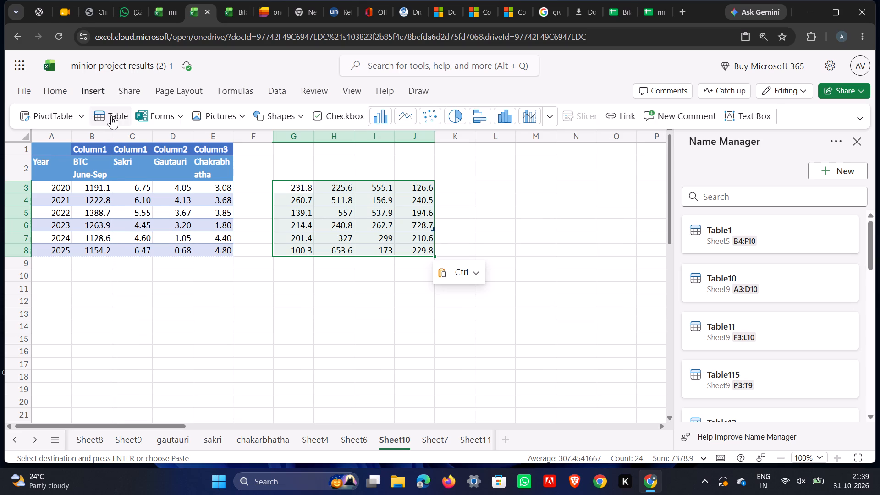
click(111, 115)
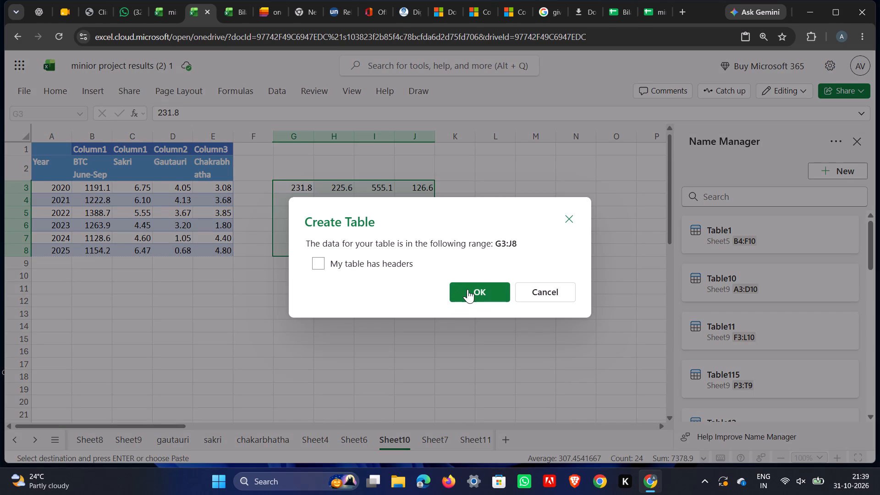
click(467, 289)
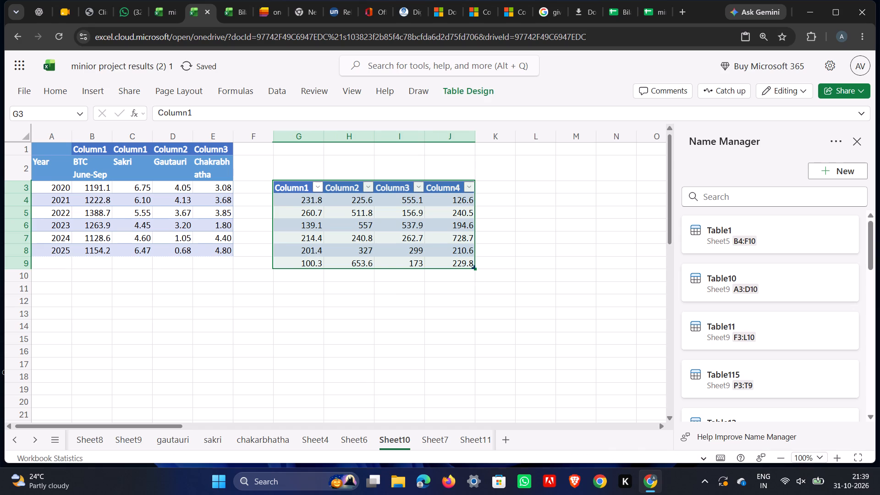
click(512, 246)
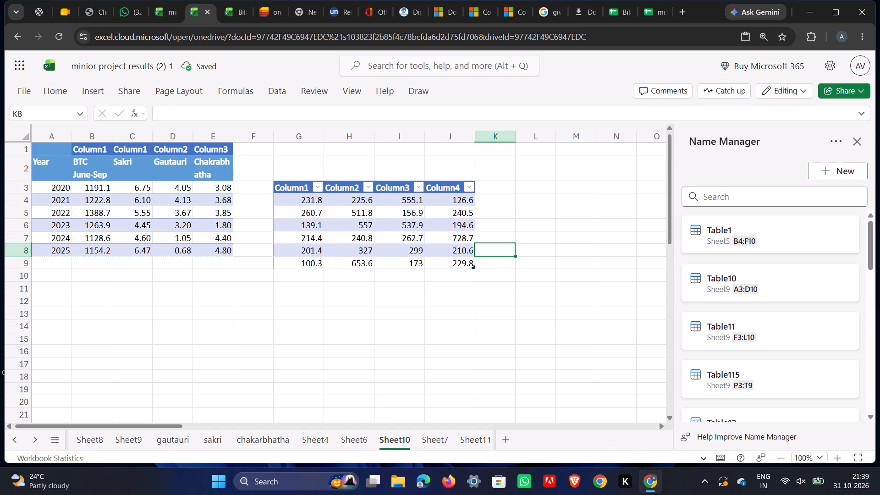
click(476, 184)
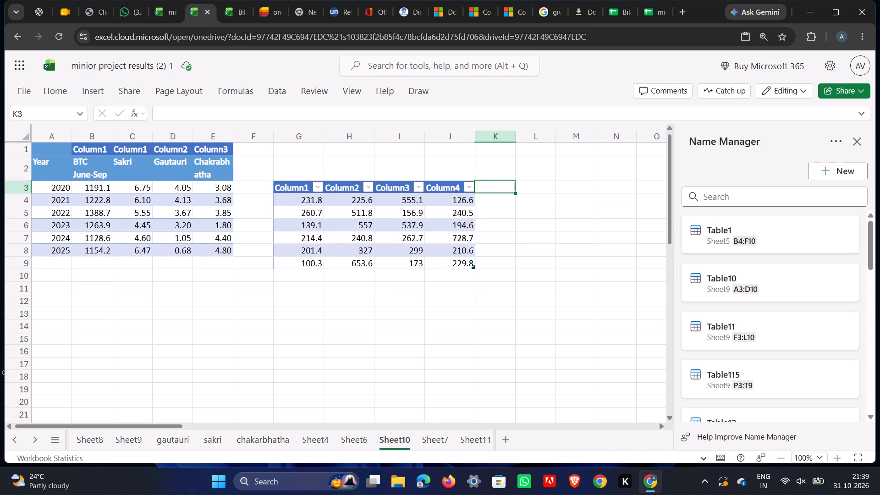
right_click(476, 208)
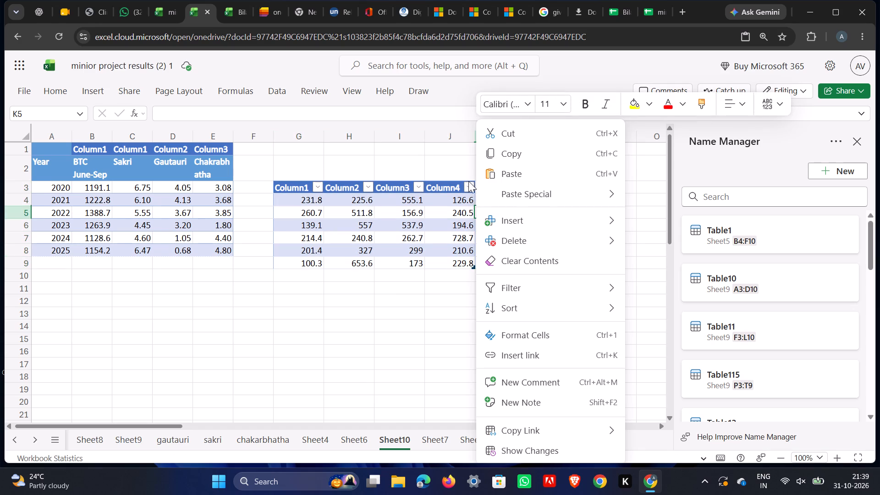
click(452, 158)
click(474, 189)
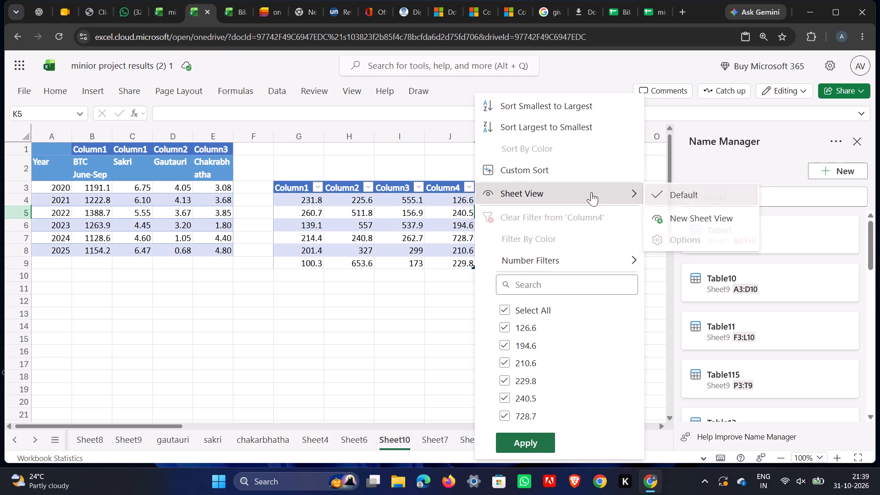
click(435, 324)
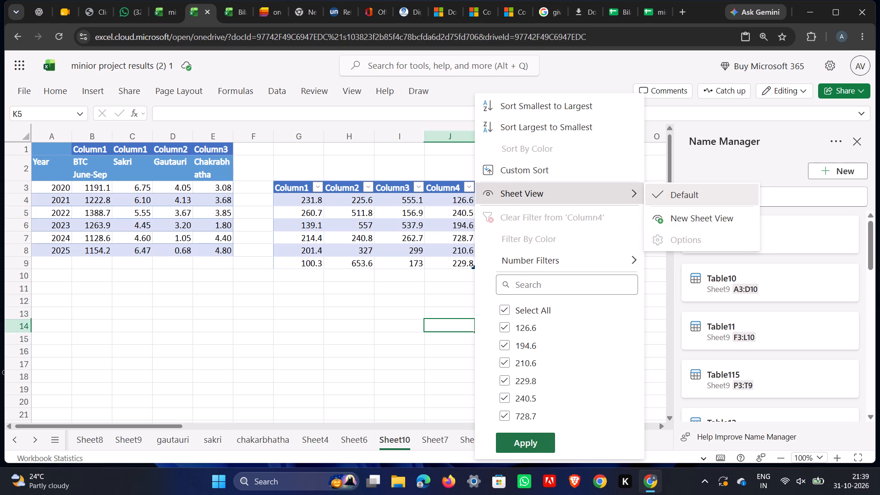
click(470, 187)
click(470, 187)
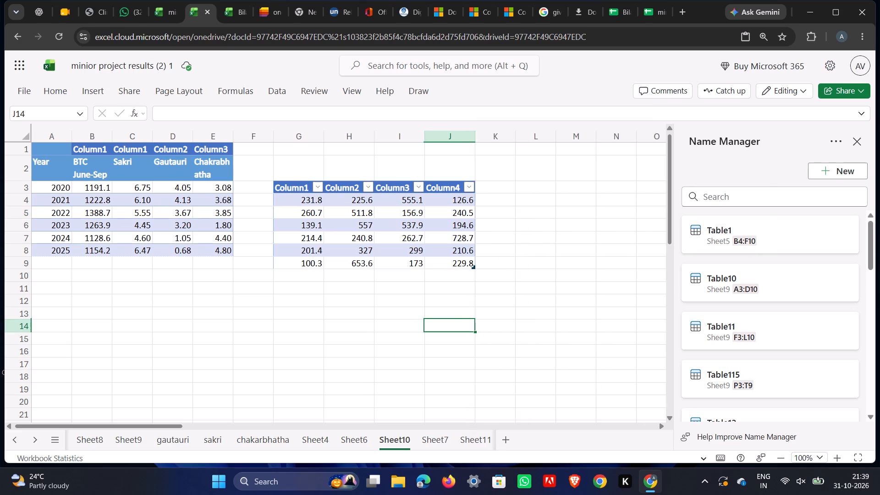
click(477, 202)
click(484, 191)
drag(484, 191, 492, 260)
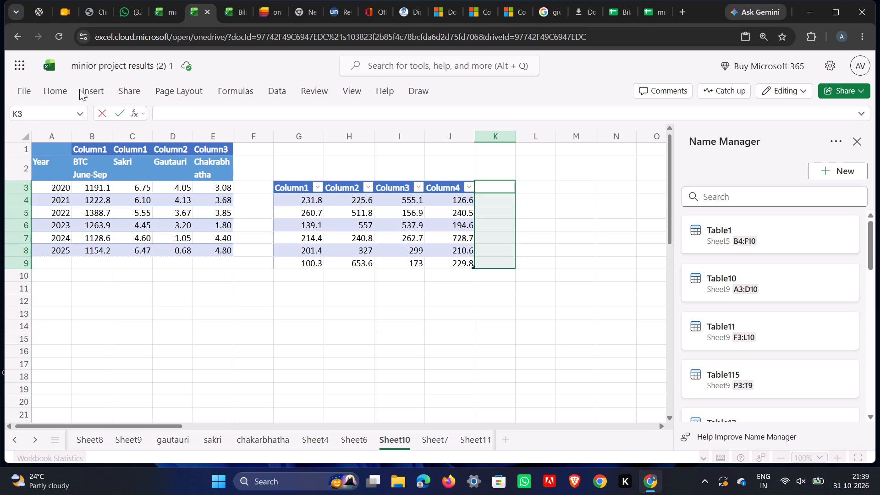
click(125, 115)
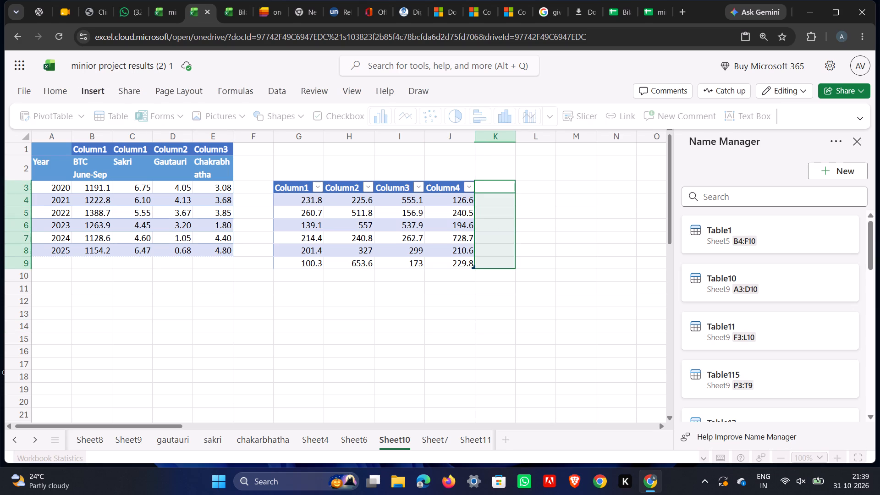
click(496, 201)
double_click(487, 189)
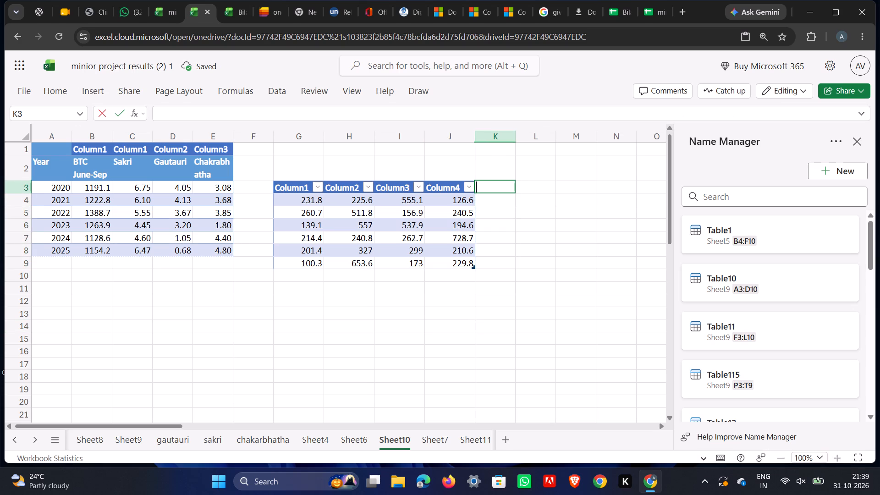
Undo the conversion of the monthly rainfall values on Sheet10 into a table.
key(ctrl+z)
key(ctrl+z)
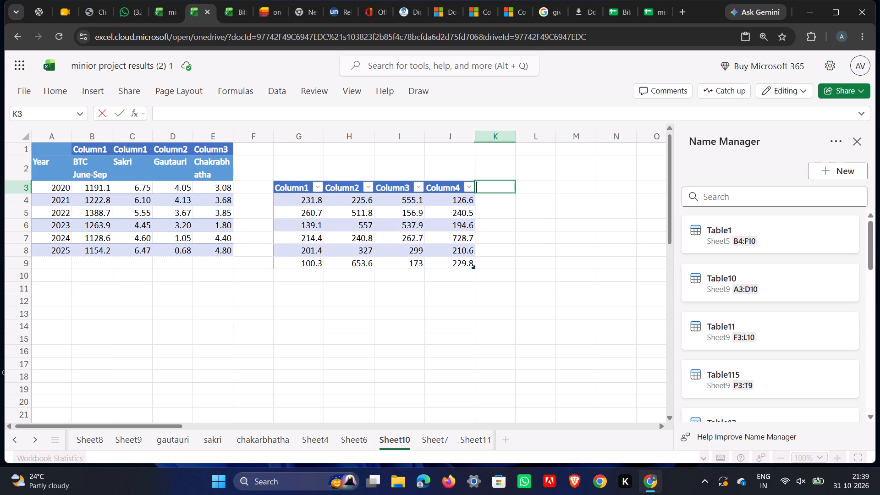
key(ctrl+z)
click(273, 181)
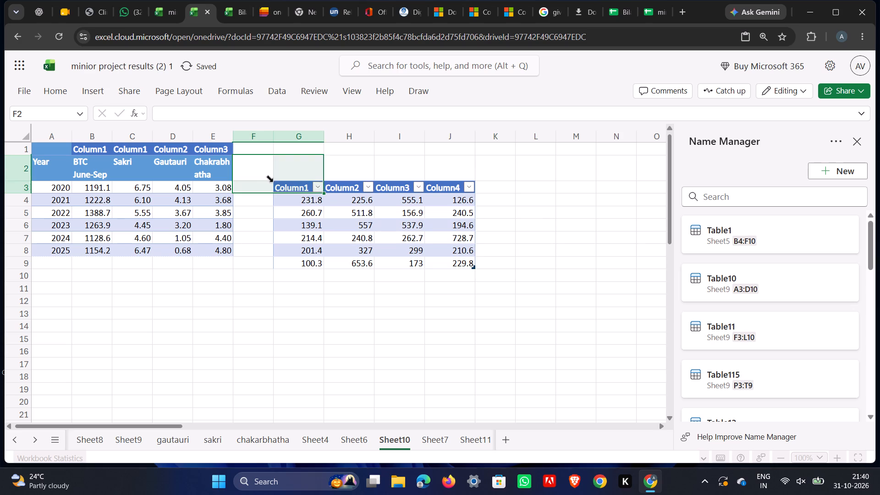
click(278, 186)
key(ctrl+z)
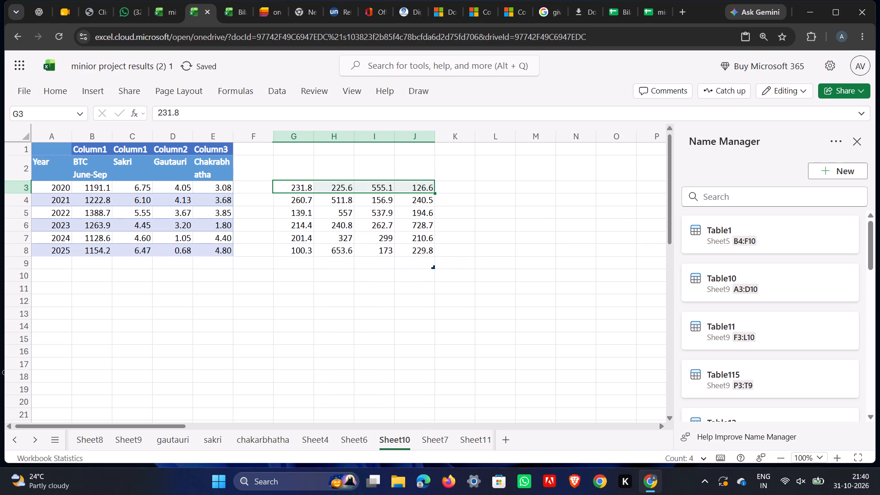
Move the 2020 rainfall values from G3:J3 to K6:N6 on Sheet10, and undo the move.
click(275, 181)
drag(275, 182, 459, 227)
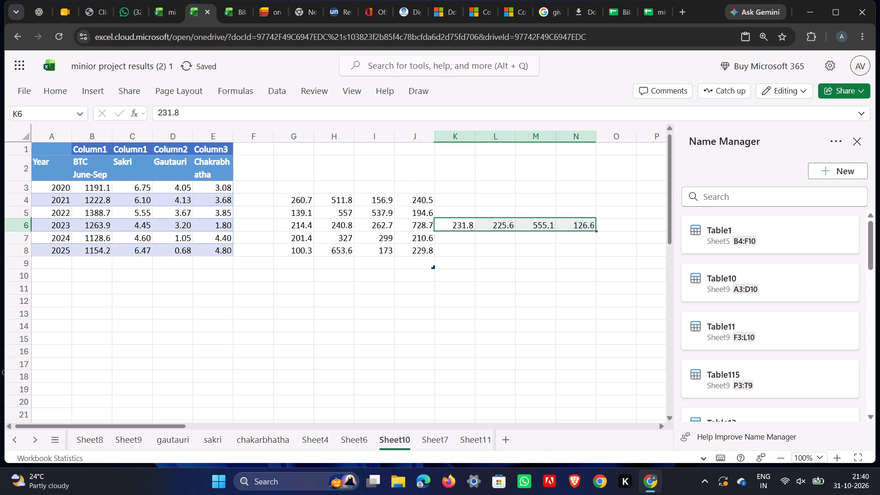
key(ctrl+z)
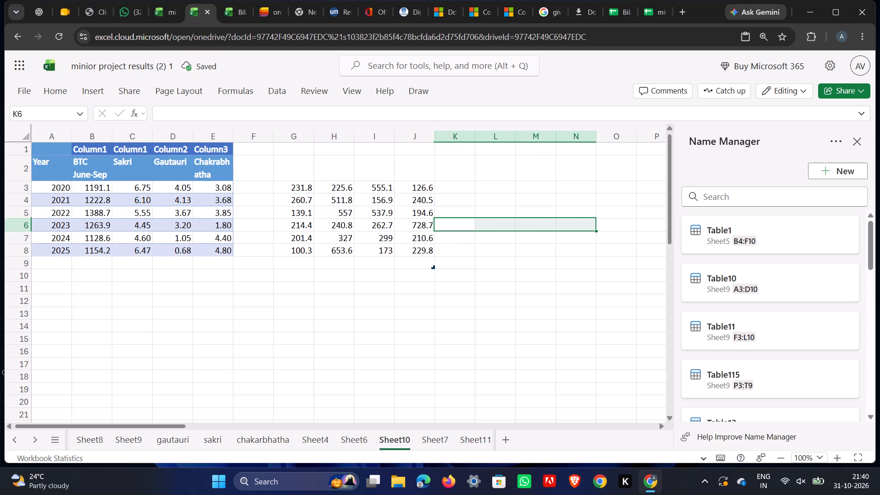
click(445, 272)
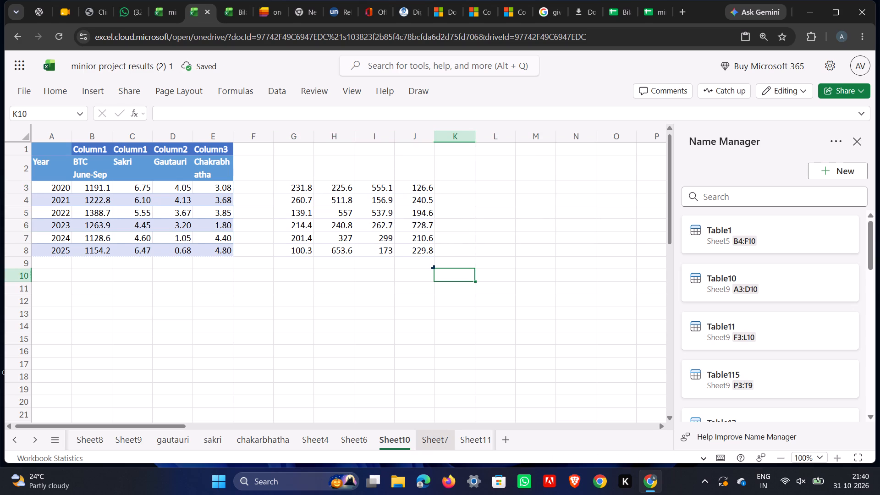
Total the 2020 and 2021 June–September rainfall values with AutoSum in K3 and K4 on Sheet10.
click(459, 187)
drag(288, 192, 391, 183)
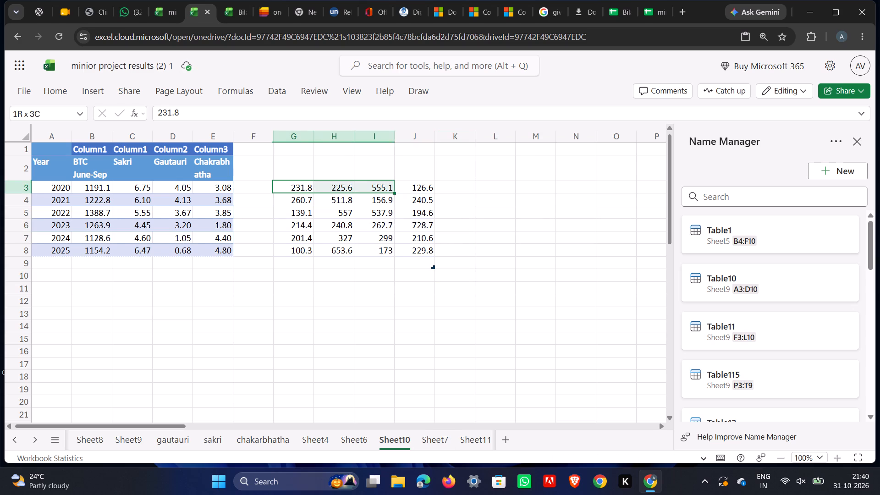
drag(391, 183, 424, 184)
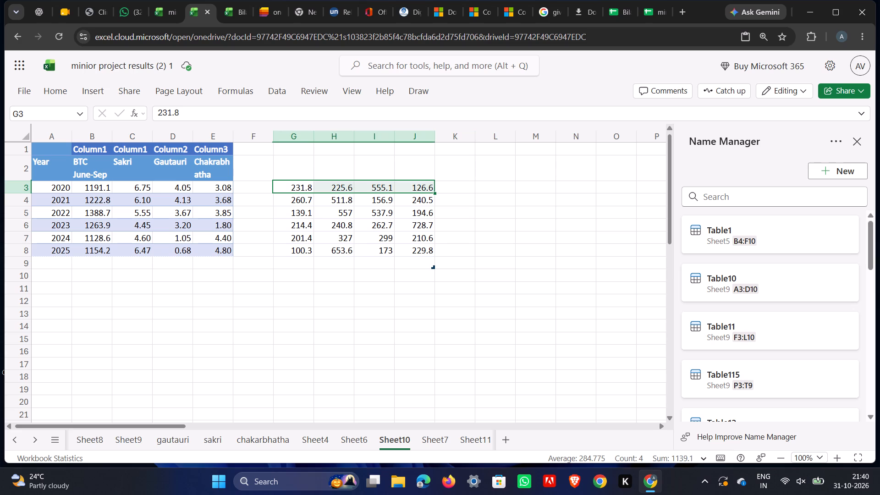
key(alt+equal)
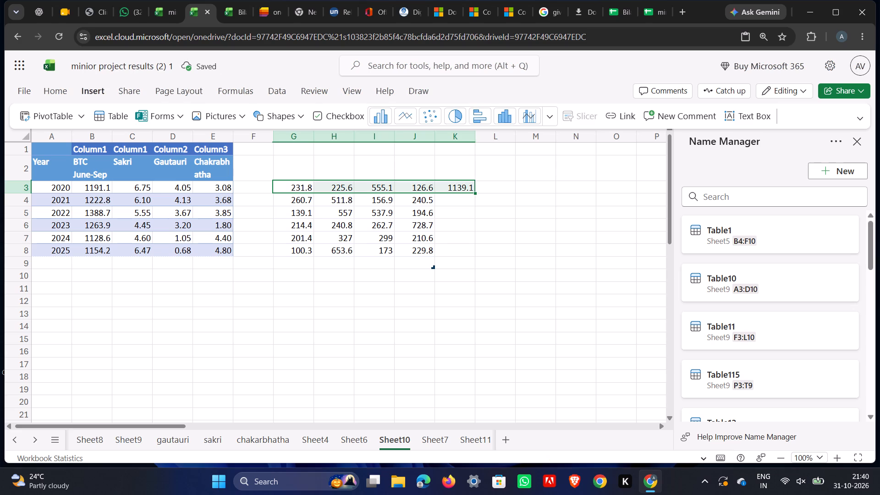
drag(281, 196, 421, 200)
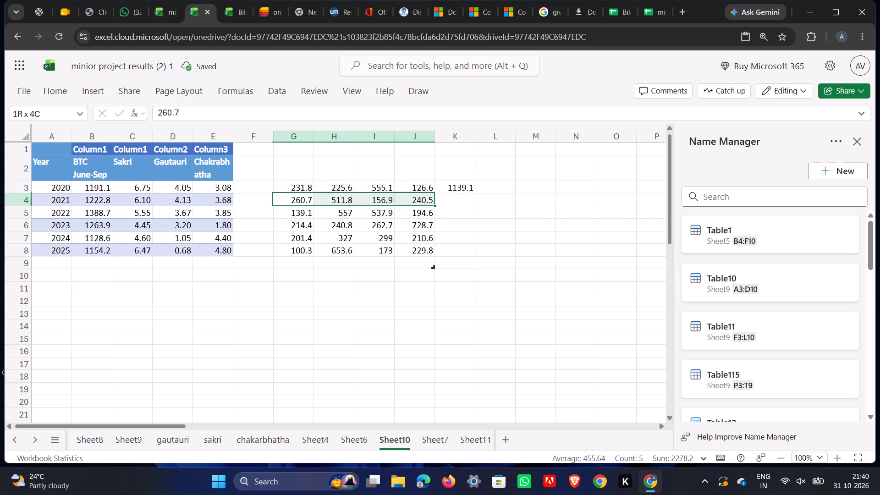
key(alt+equal)
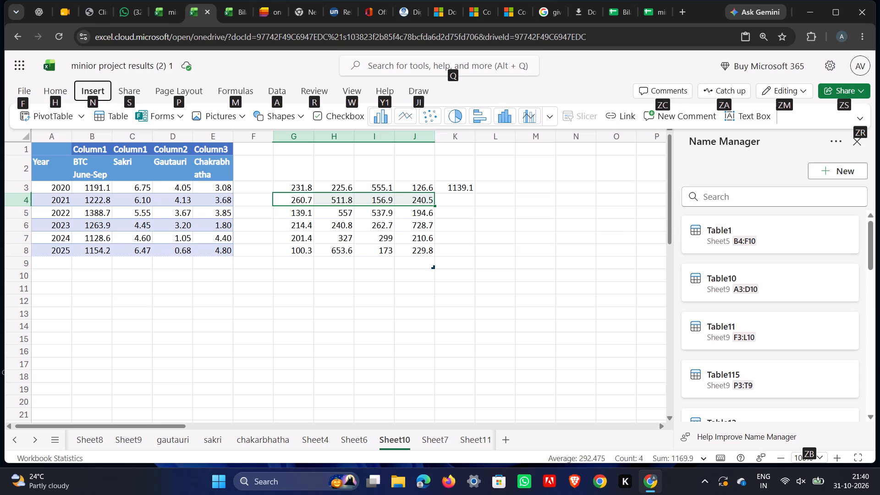
Total the 2022 and 2023 June–September rainfall values with AutoSum in K5 and K6 on Sheet10.
drag(286, 210, 375, 213)
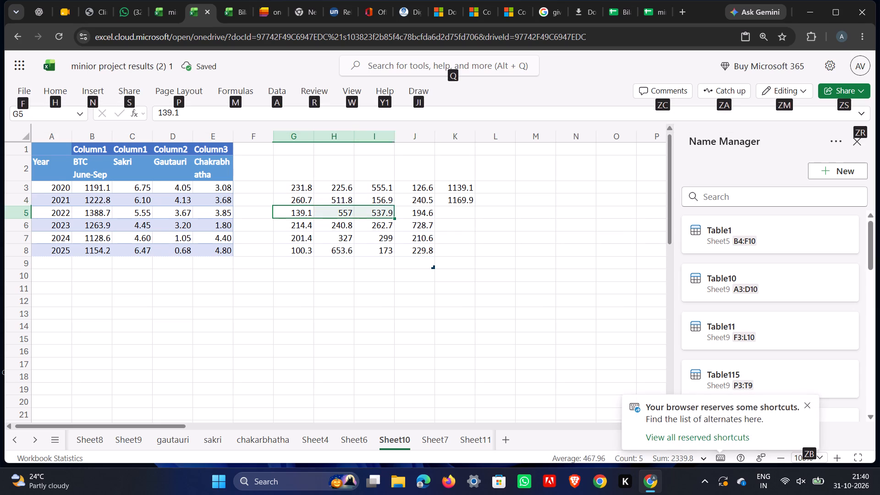
drag(375, 213, 425, 214)
key(alt+equal)
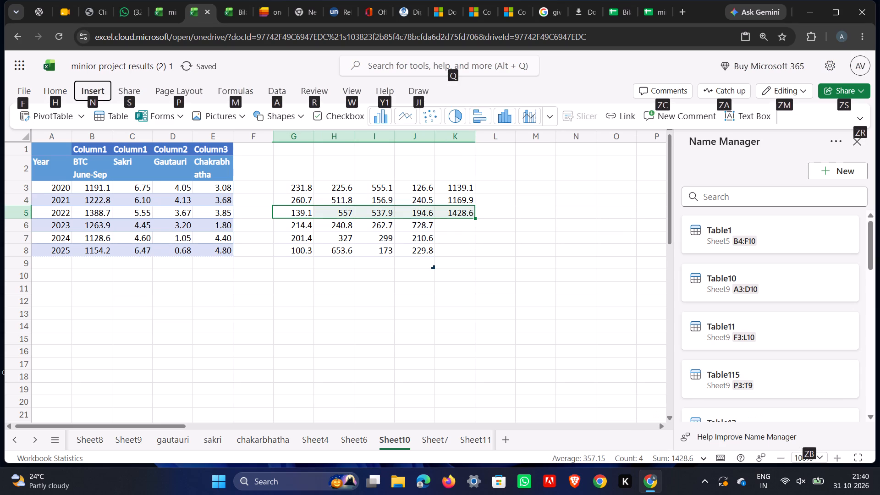
drag(283, 226, 422, 222)
key(alt+super+equal)
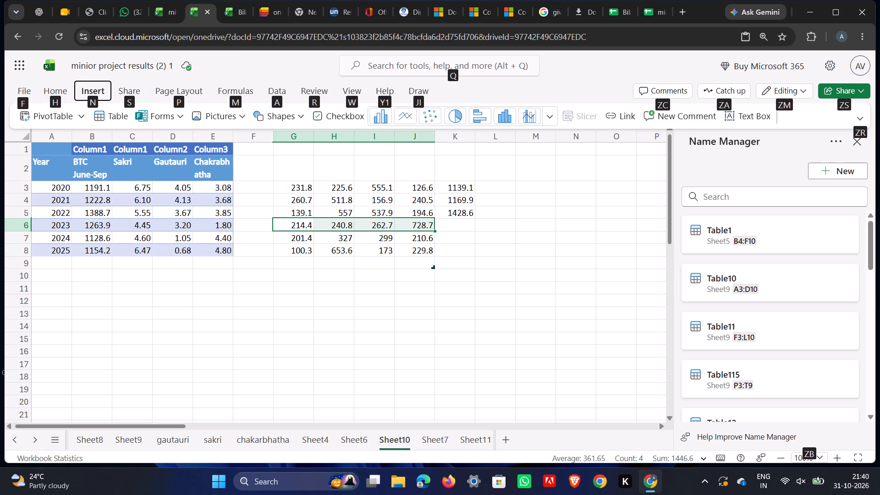
key(alt+equal)
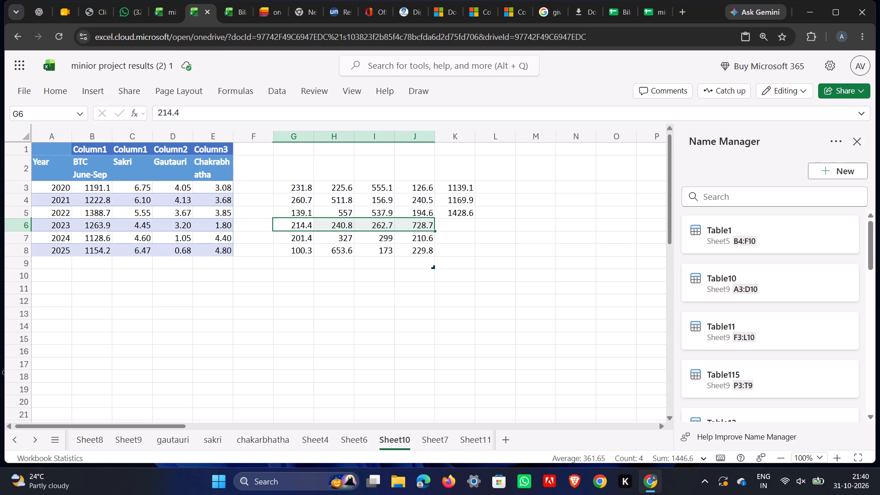
click(292, 222)
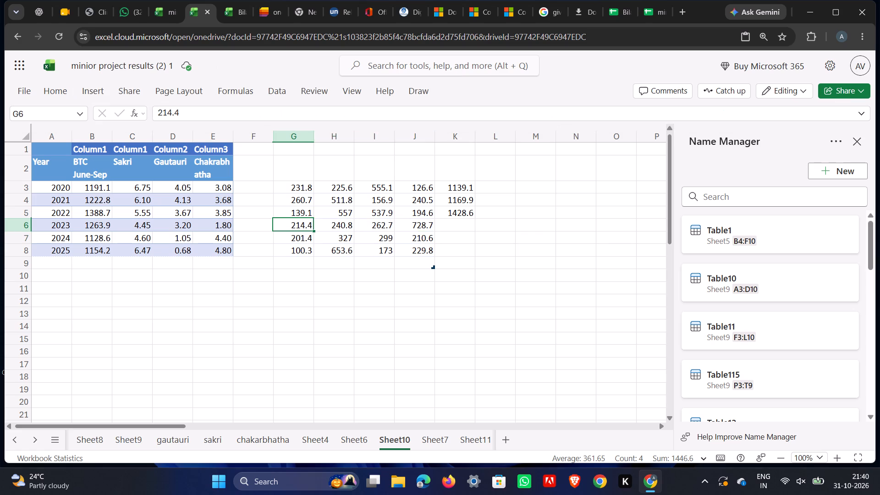
drag(283, 225, 412, 219)
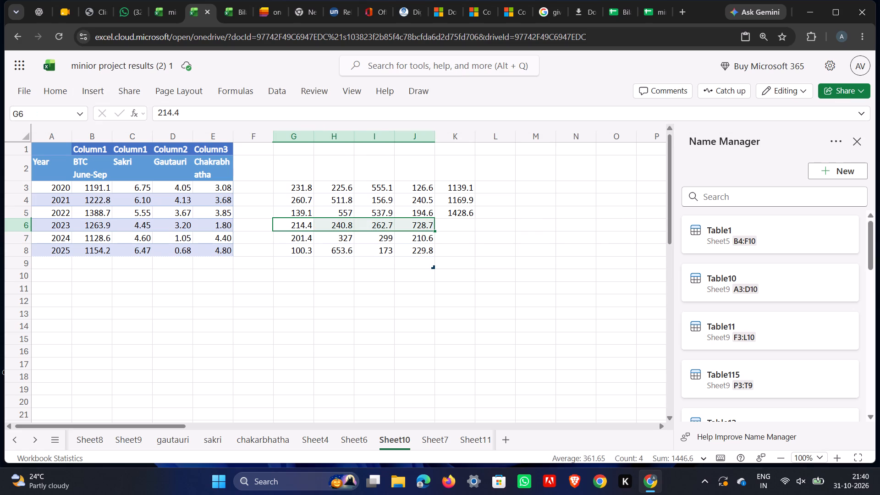
key(alt+equal)
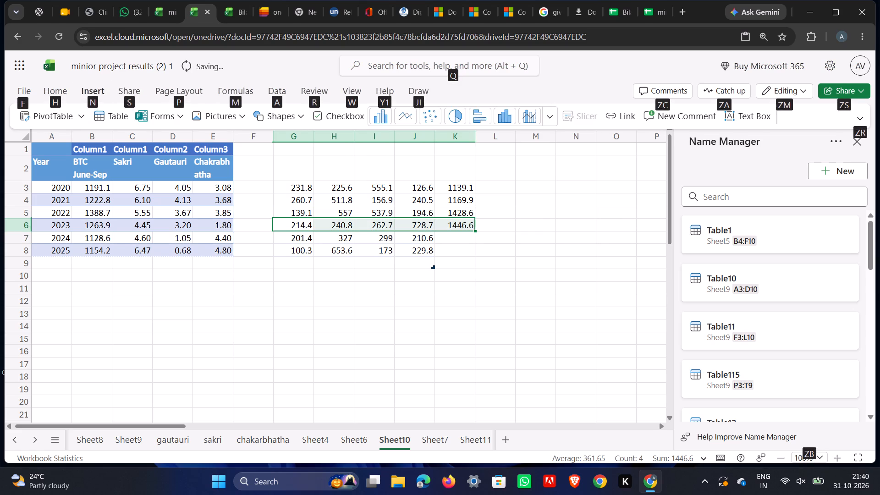
click(472, 253)
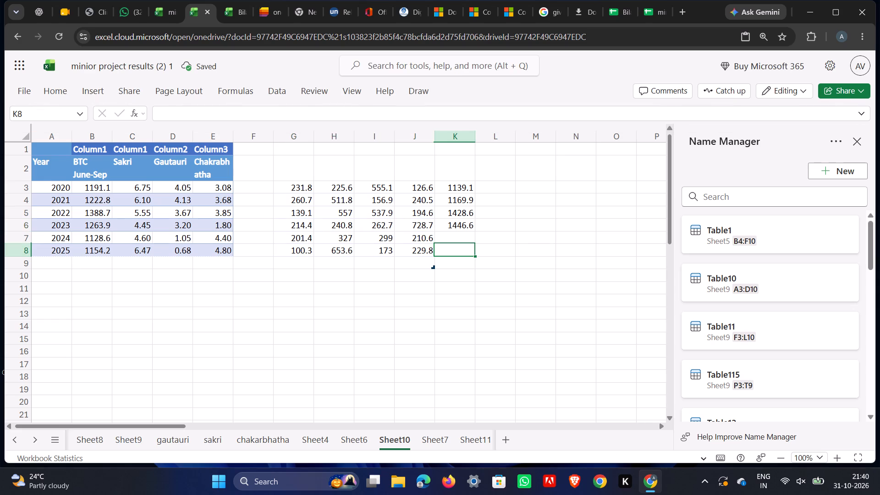
Total the 2024 and 2025 June–September rainfall values with AutoSum in K7 and K8 on Sheet10.
drag(289, 237, 424, 236)
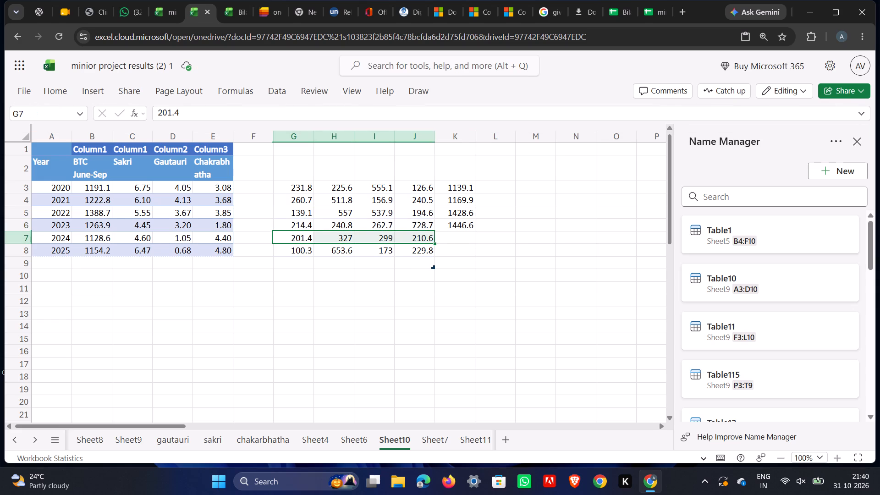
key(alt+equal)
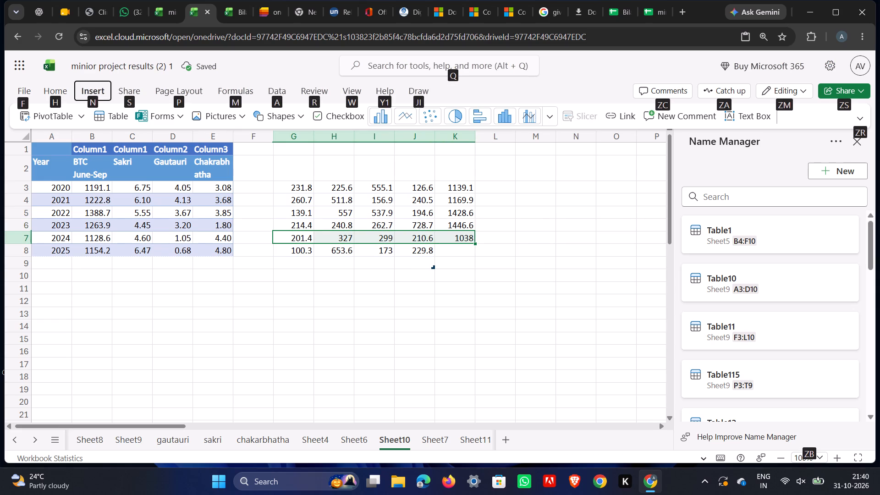
drag(283, 253, 433, 252)
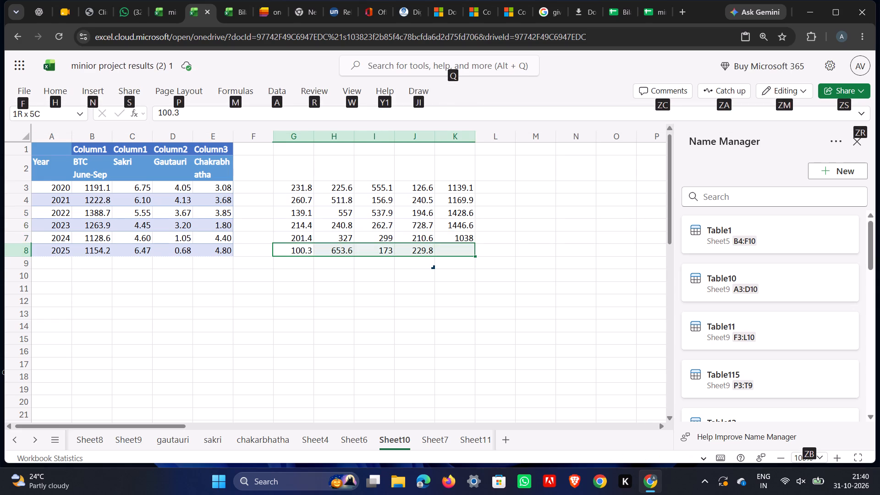
drag(433, 252, 432, 252)
key(alt+equal)
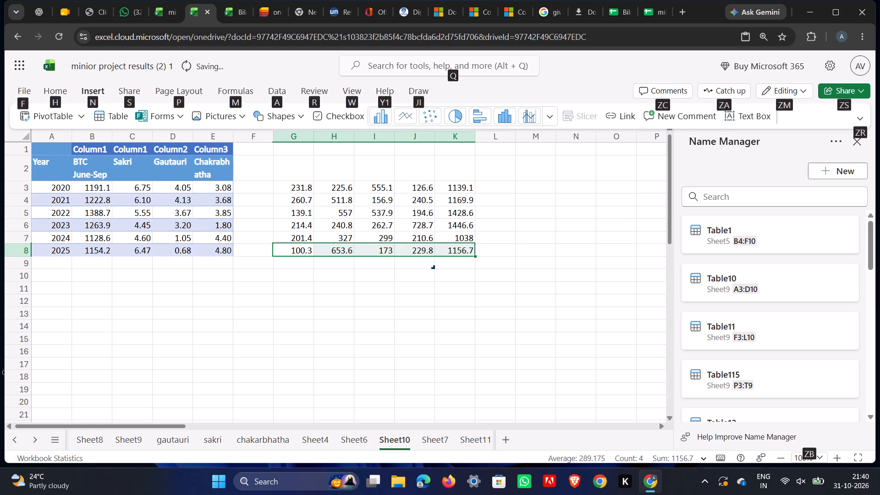
click(512, 235)
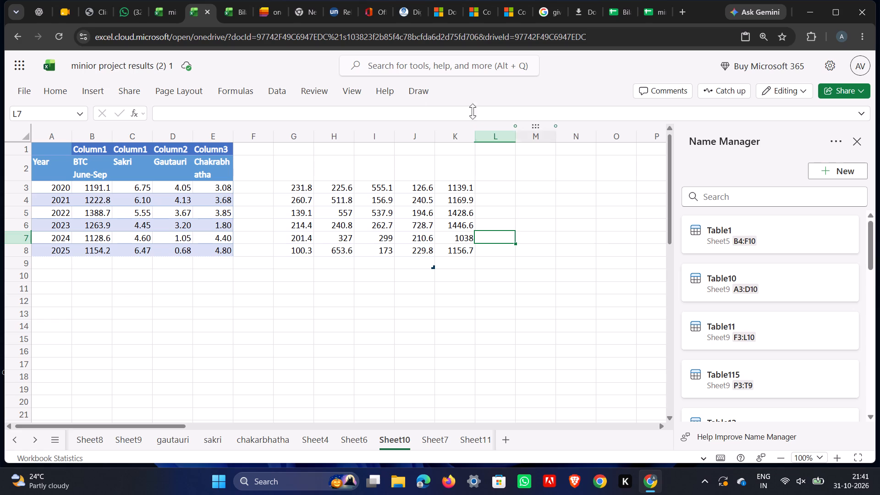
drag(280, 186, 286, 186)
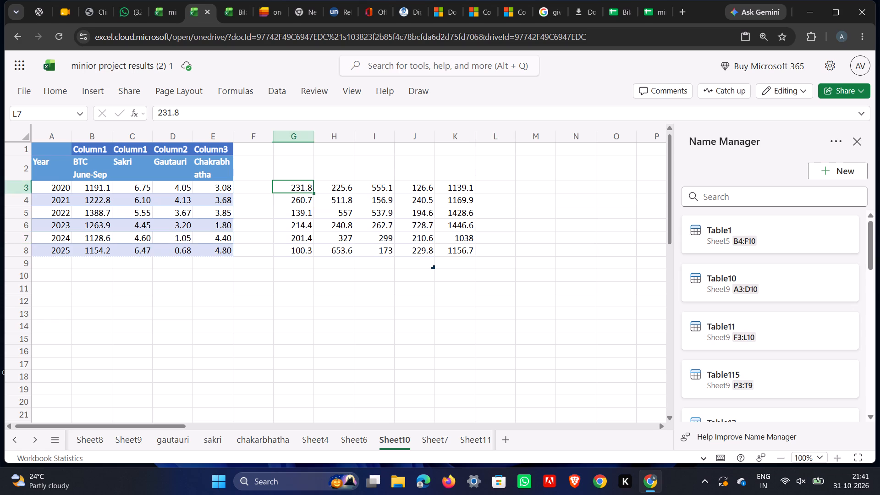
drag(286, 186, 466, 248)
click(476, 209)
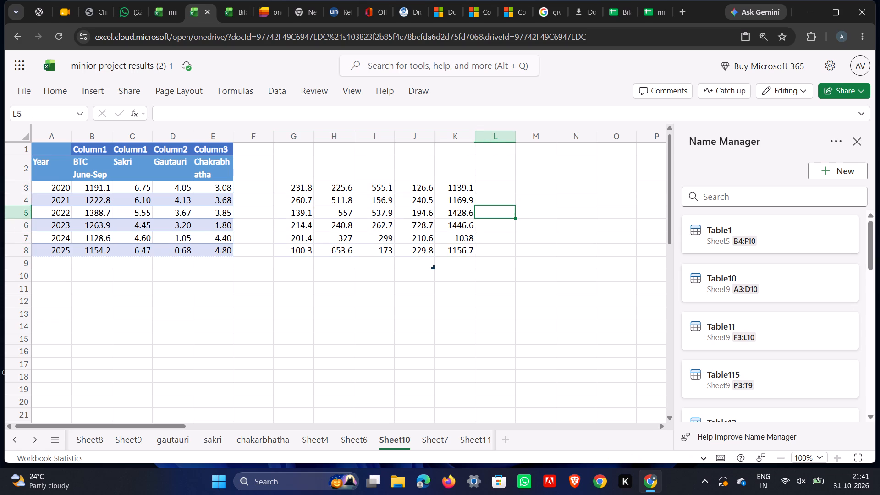
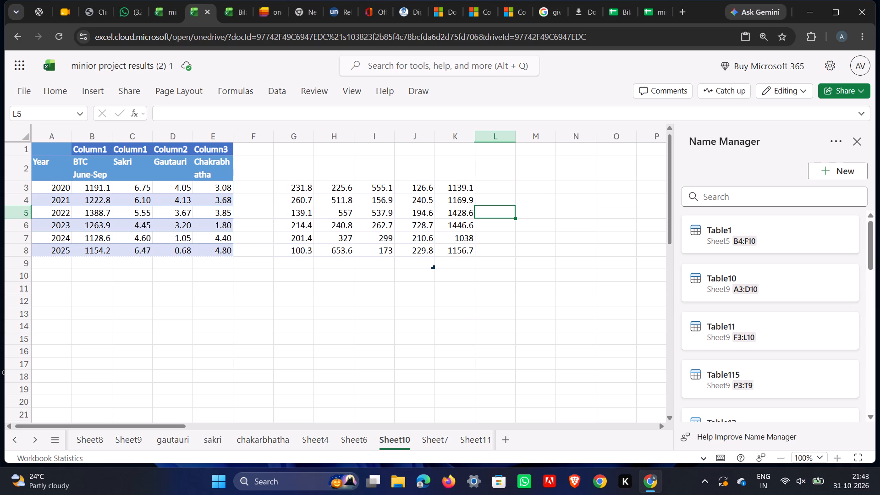
Enter the month headings June in G2 and July in H2 above the rainfall values on Sheet10.
click(533, 250)
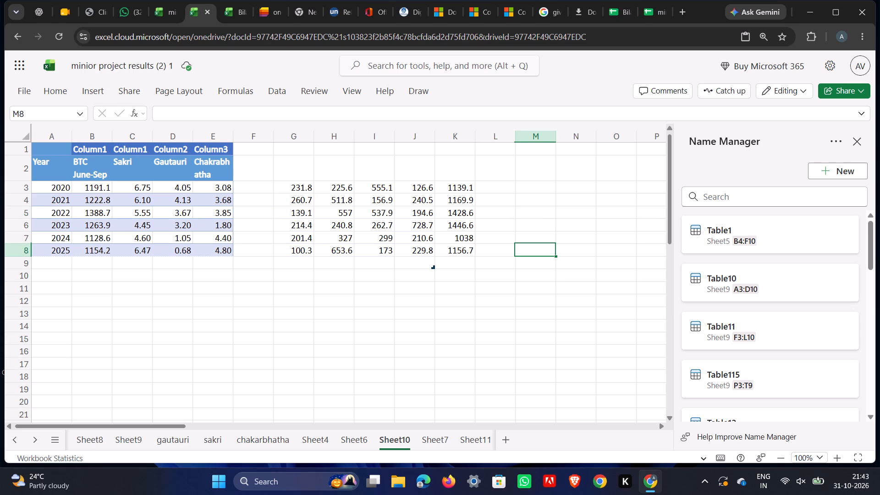
scroll(284, 182, up, 3)
scroll(458, 157, up, 1)
click(303, 170)
click(303, 170)
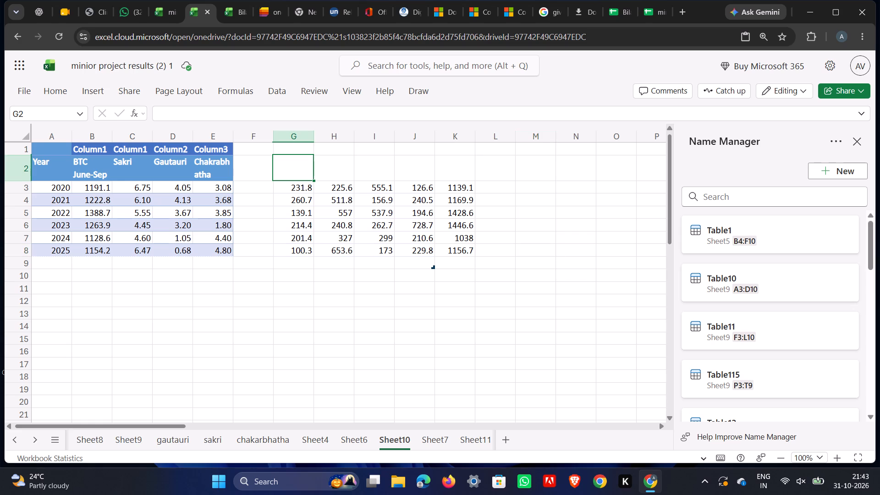
double_click(303, 170)
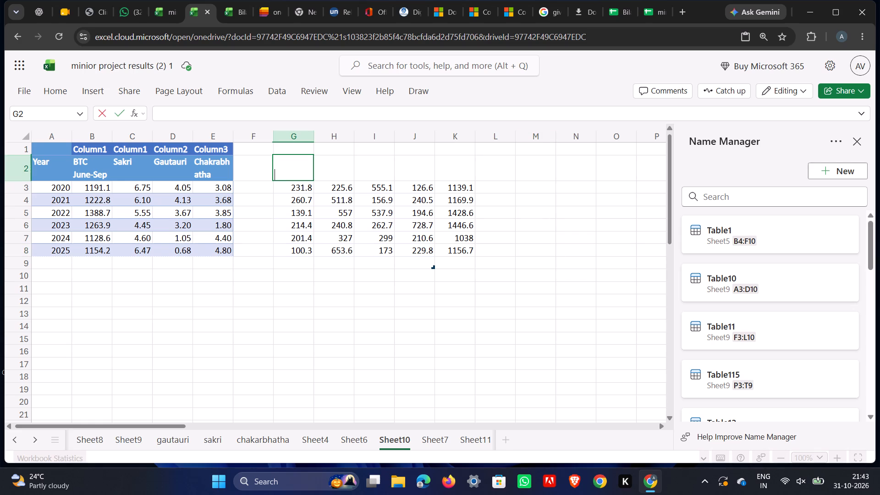
text(June)
click(345, 165)
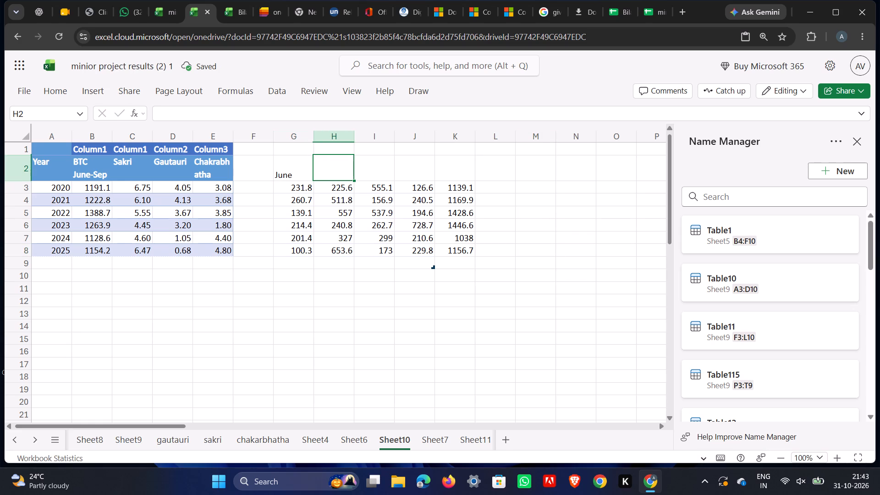
key(shift+s)
key(BackSpace)
text(July)
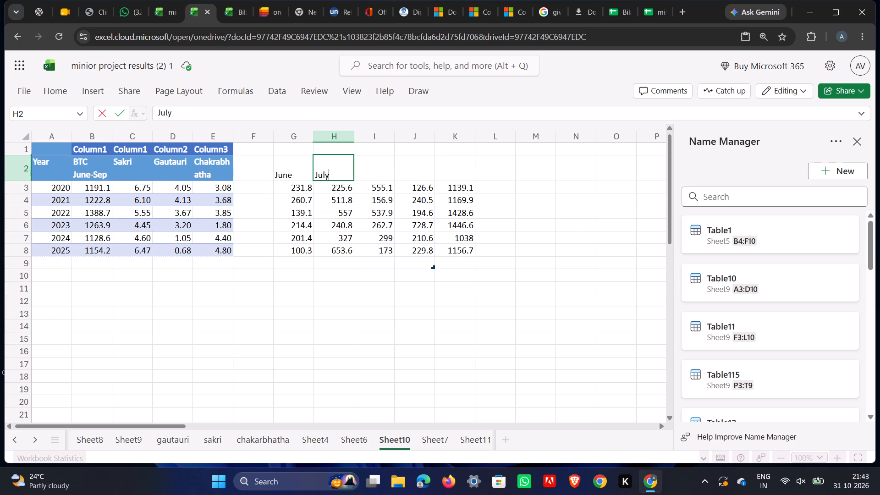
Enter the headings Aug in I2, Sep in J2 and SUM in K2 on Sheet10.
click(375, 173)
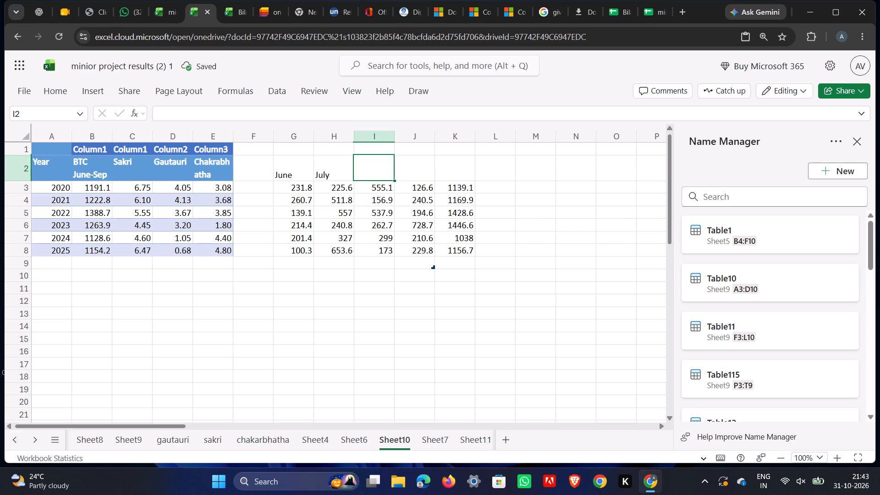
text(Aug)
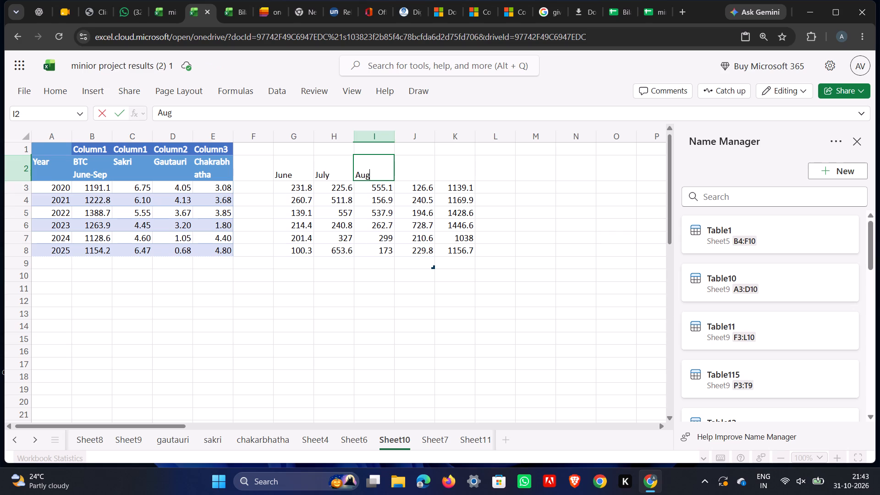
click(408, 177)
text(Sep)
click(452, 174)
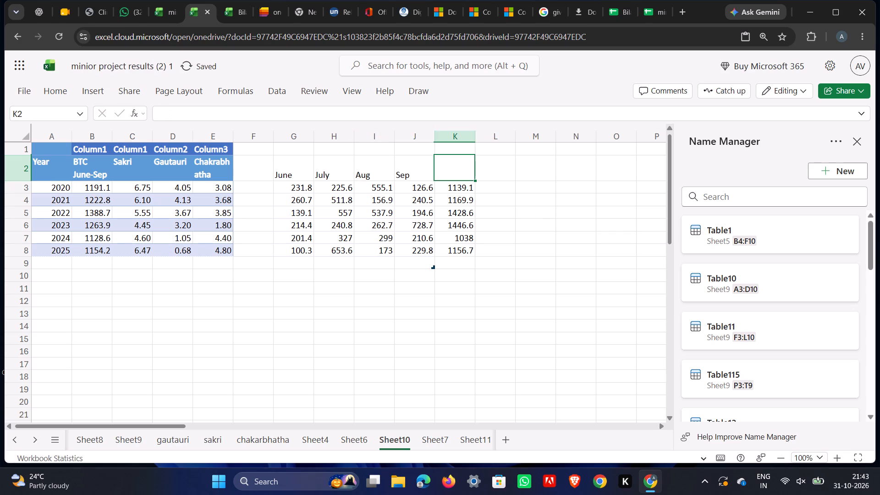
text(SUM)
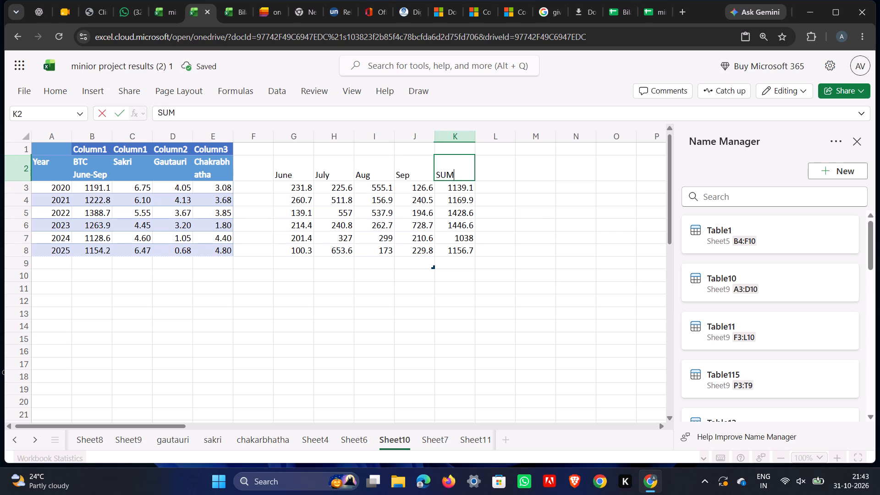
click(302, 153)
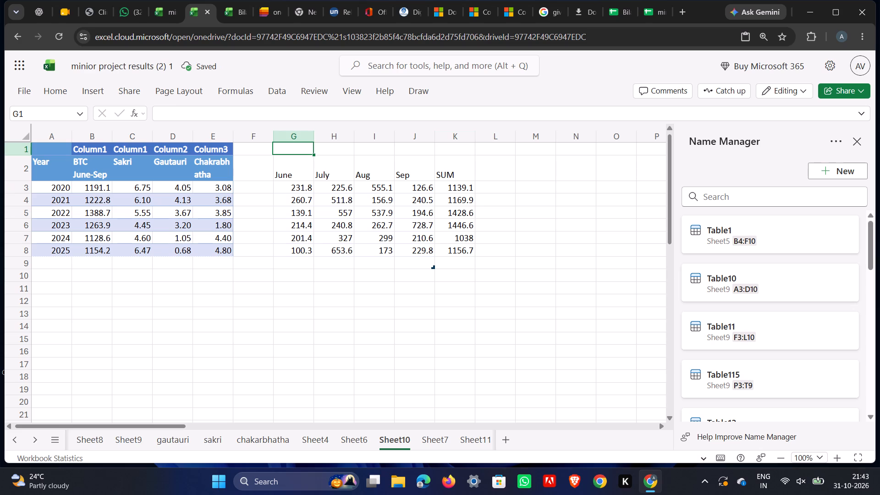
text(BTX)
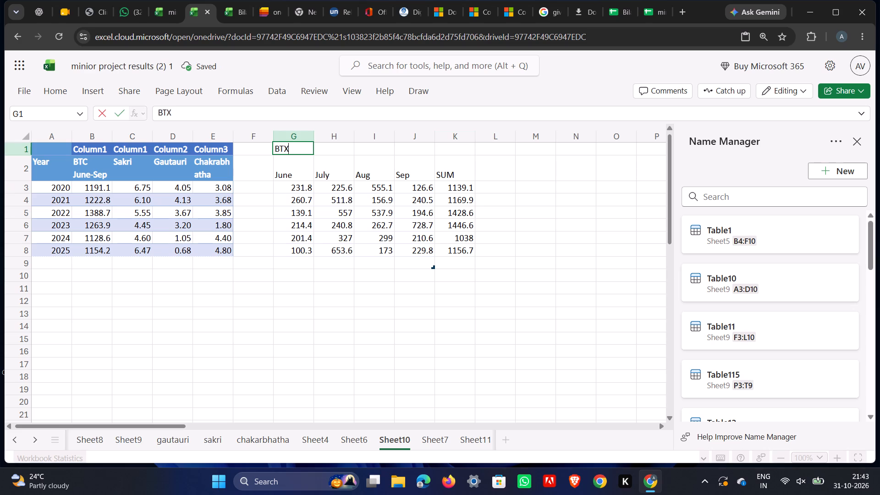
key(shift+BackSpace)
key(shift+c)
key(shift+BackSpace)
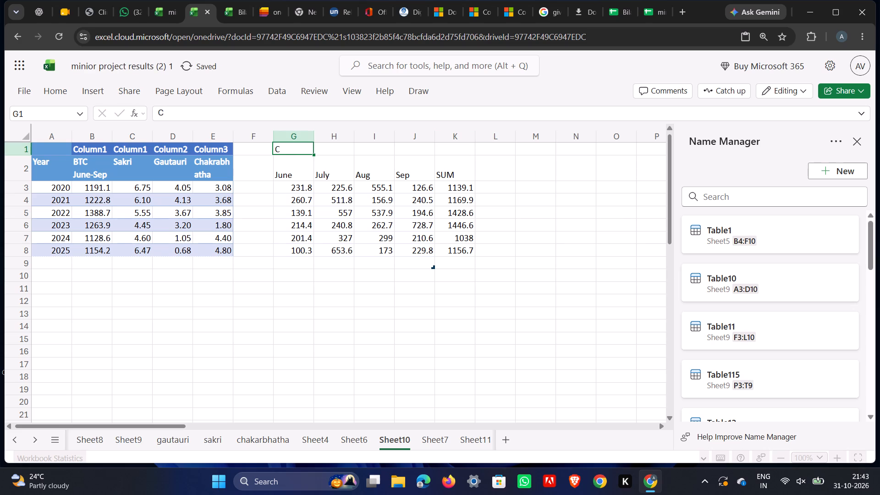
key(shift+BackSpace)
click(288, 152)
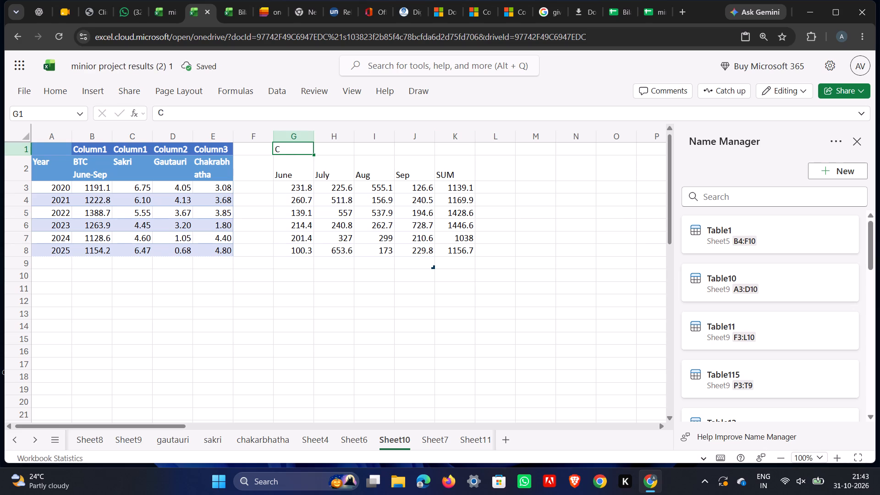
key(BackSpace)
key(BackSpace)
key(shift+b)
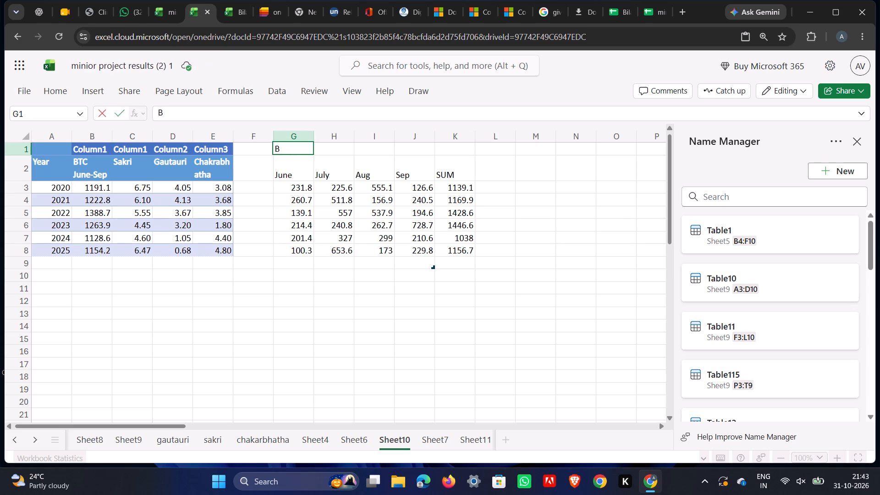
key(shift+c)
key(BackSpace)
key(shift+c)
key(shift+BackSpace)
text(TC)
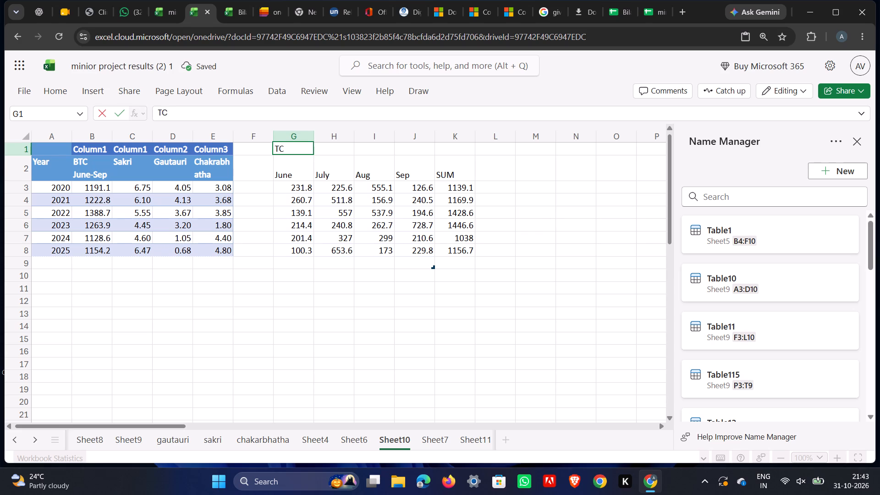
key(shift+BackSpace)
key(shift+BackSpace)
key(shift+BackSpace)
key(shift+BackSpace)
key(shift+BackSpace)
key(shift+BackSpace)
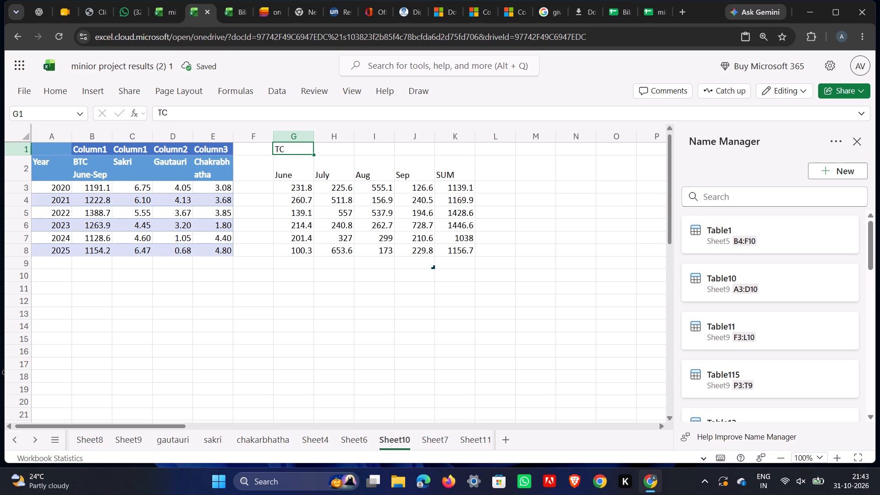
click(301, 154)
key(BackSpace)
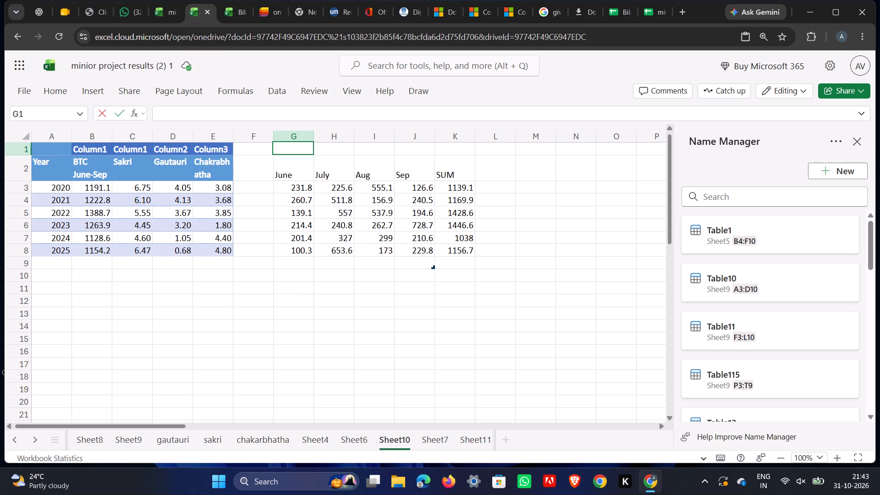
Enter the title "BTC June-Sep rainfall" in G1 above the month headings on Sheet10.
text(BTC)
key(space)
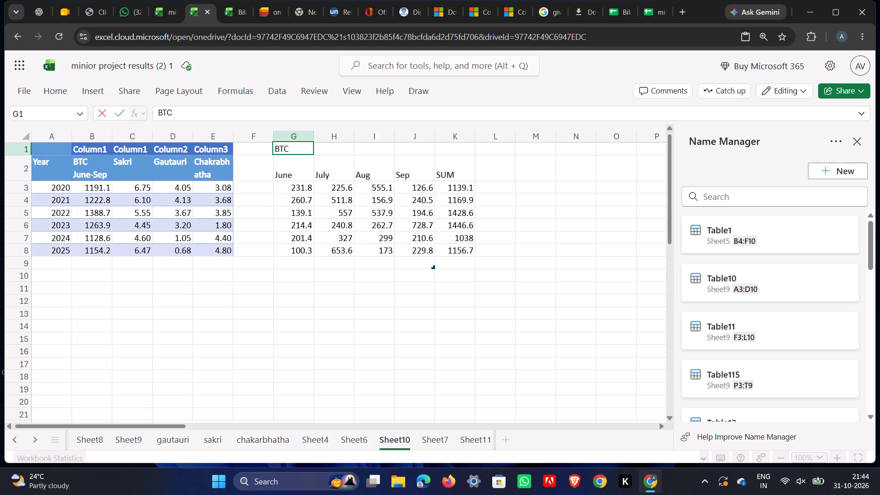
text(JU)
key(BackSpace)
text(ne)
key(space)
key(BackSpace)
key(BackSpace)
key(BackSpace)
text(UNe)
key(BackSpace)
key(BackSpace)
key(BackSpace)
text(une)
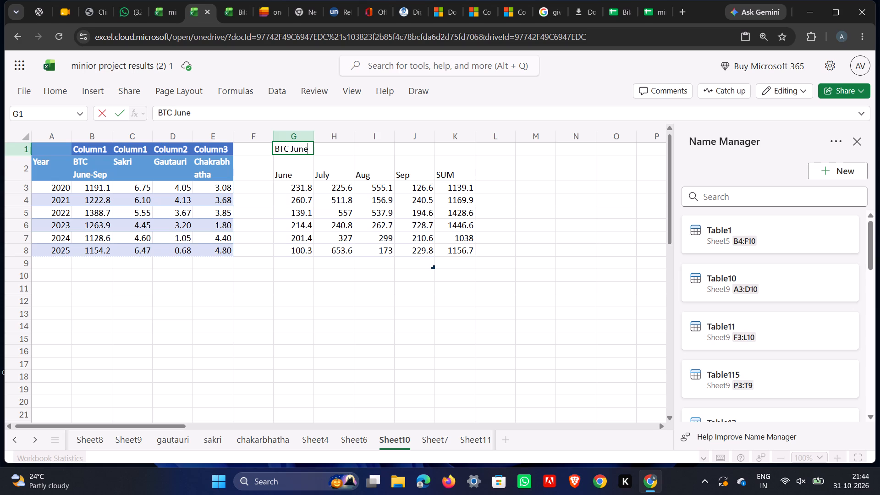
key(space)
key(BackSpace)
key(minus)
key(space)
key(BackSpace)
text(SE)
key(BackSpace)
text(ep)
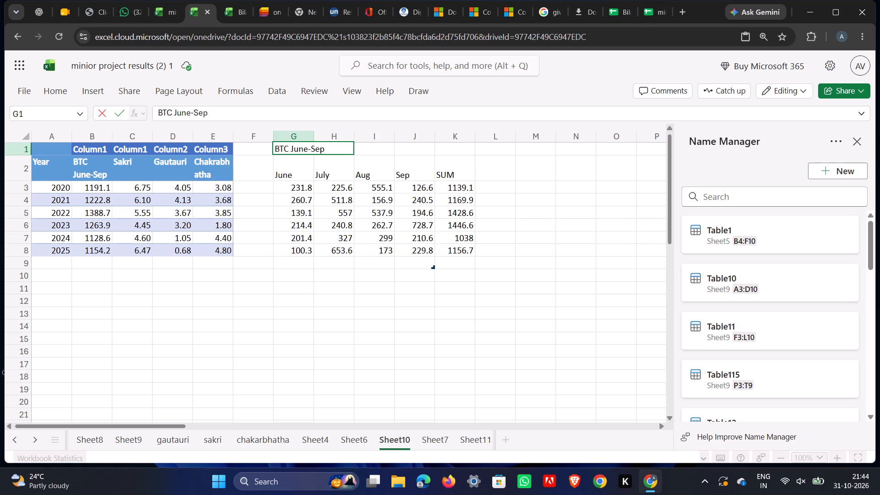
key(space)
text(rainfall)
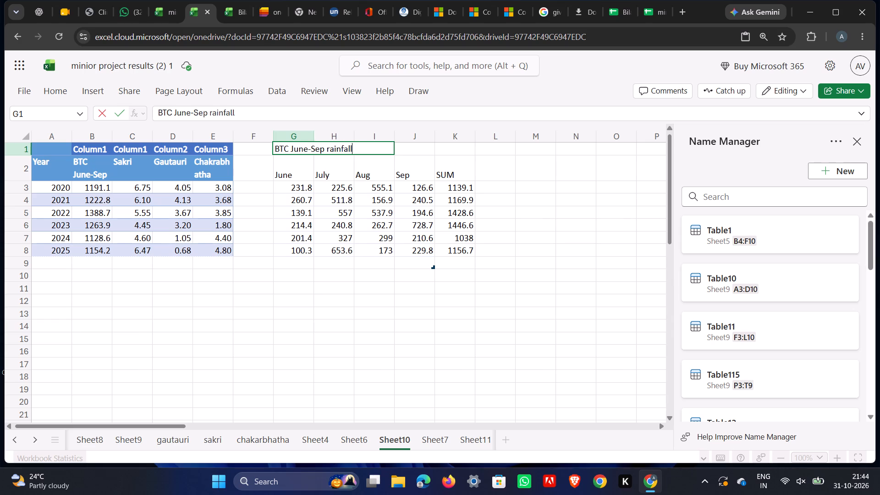
key(space)
click(263, 148)
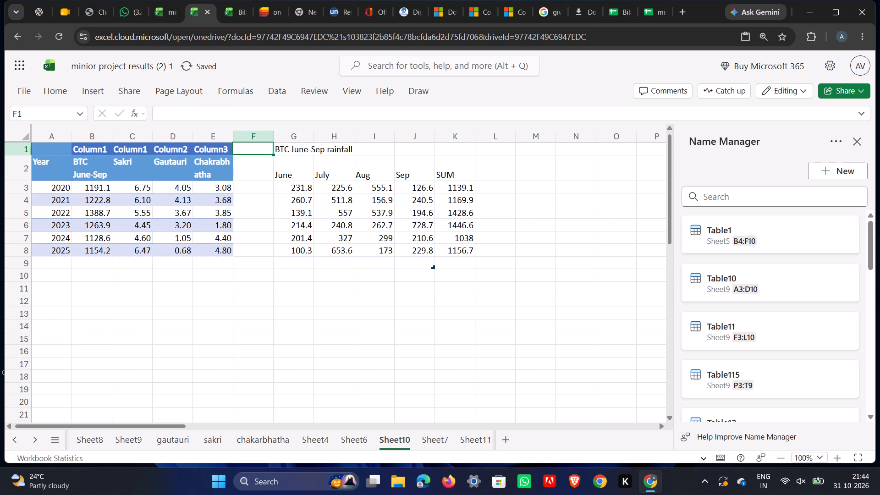
Convert the range G1:K8 on Sheet10 into a table that has headers.
drag(275, 145, 467, 250)
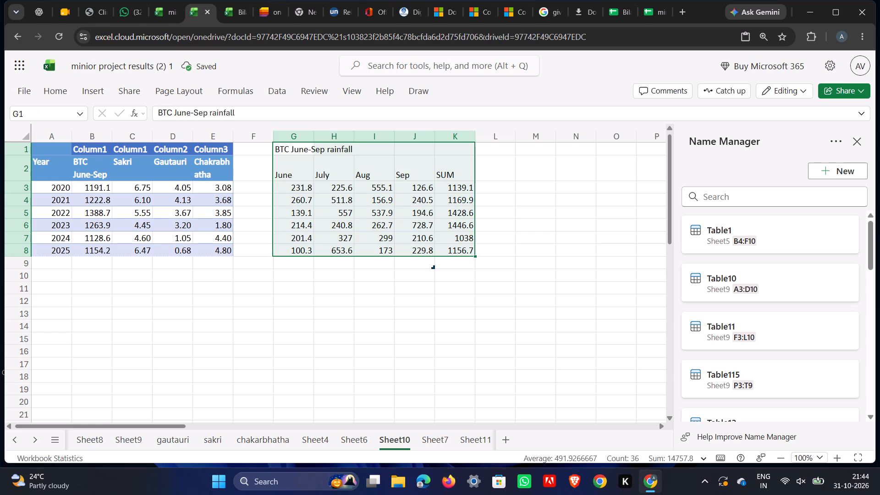
click(93, 96)
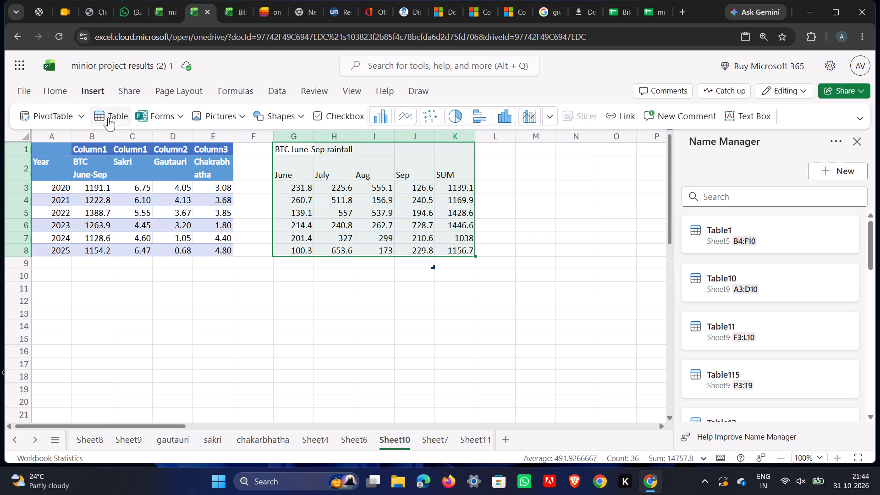
click(108, 117)
click(314, 258)
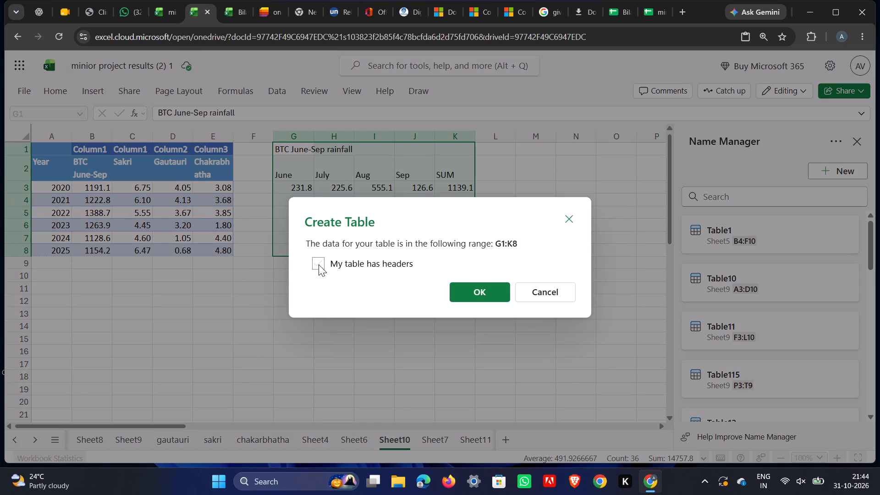
click(315, 263)
click(471, 294)
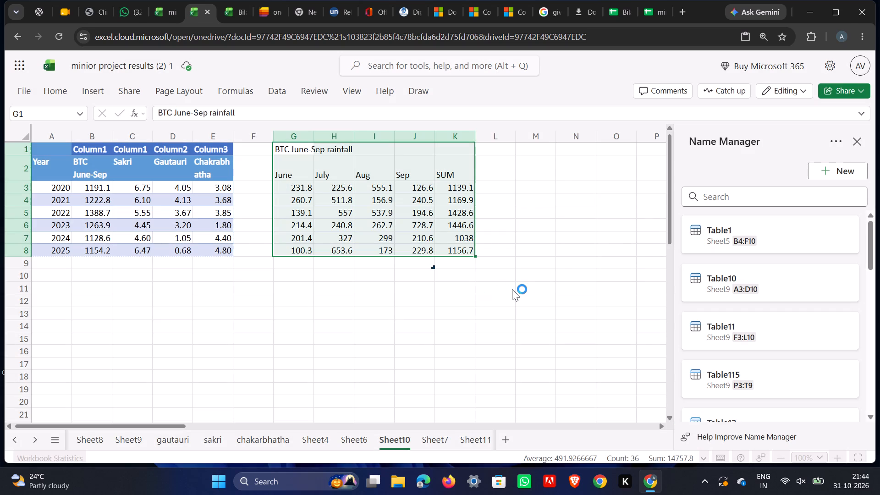
click(500, 294)
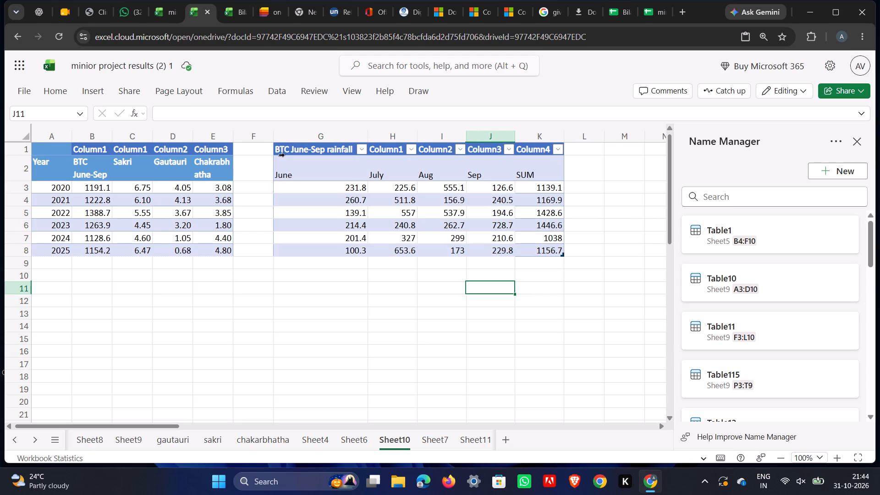
Create a PivotTable from the BTC rainfall table on a new worksheet, then try to undo it.
drag(276, 146, 418, 205)
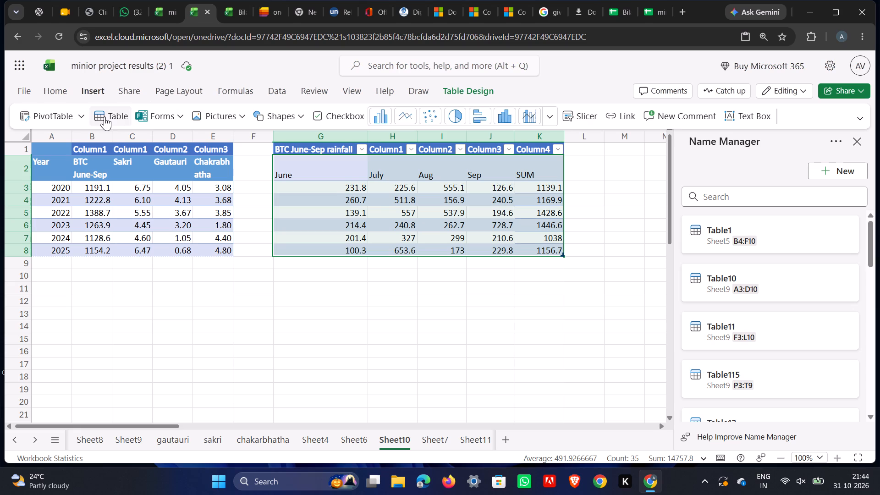
click(73, 115)
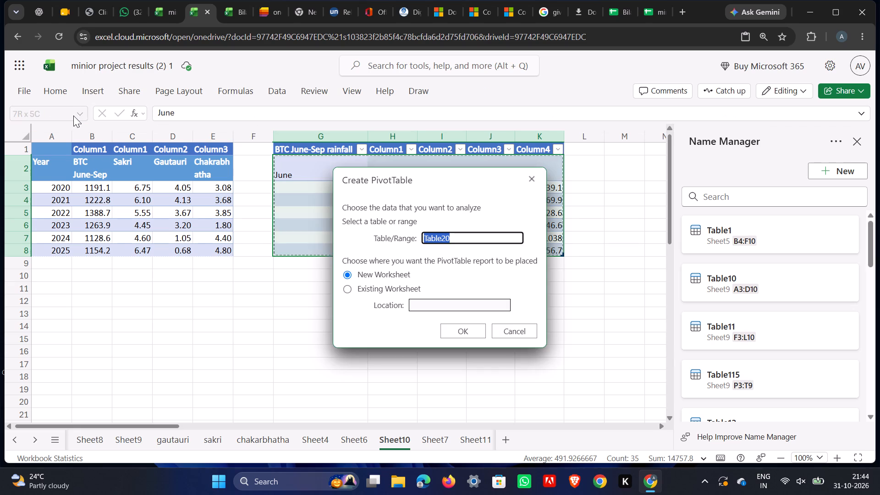
click(465, 330)
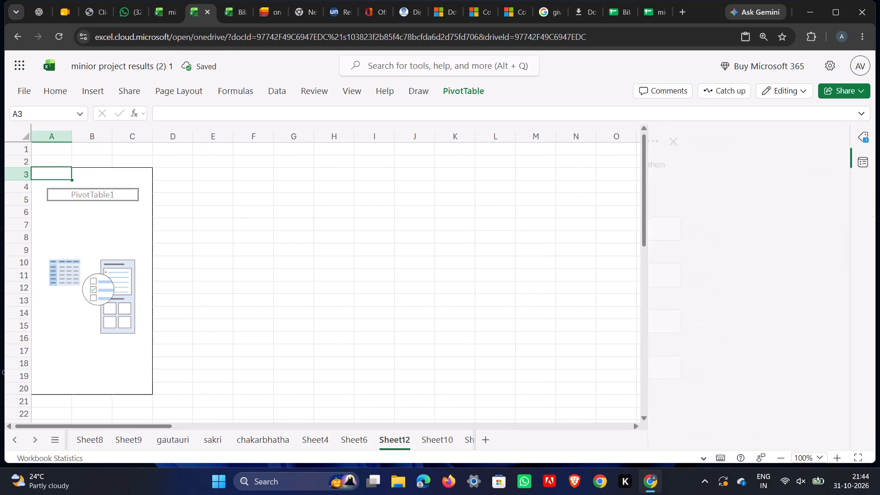
key(ctrl+z)
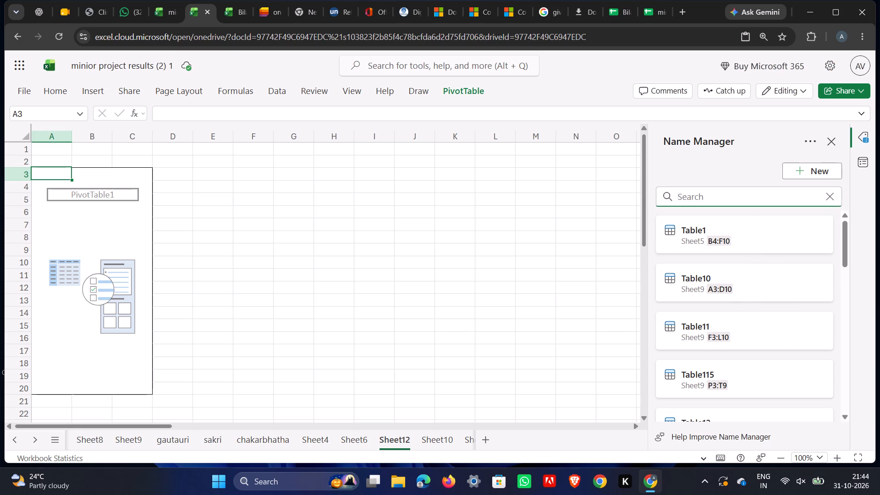
scroll(231, 315, up, 4)
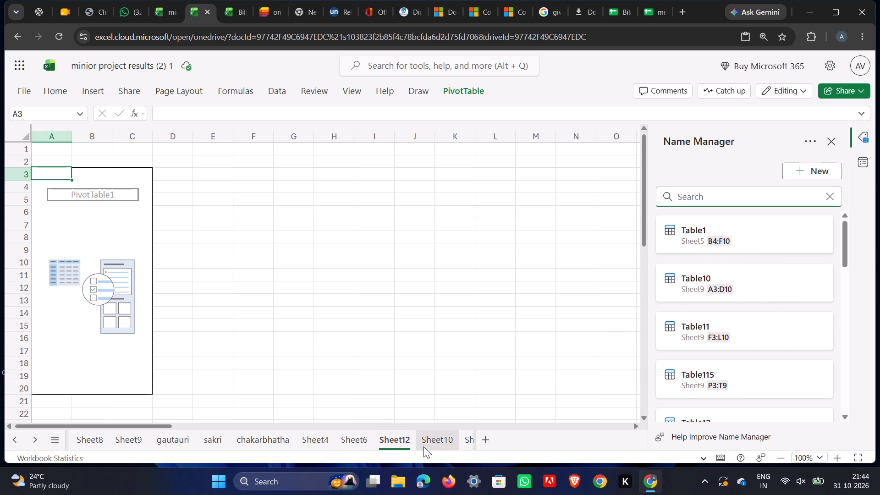
Move the new PivotTable sheet, Sheet12, to the end of the sheet order after Sheet11 and return to Sheet10.
click(423, 446)
click(405, 449)
click(344, 443)
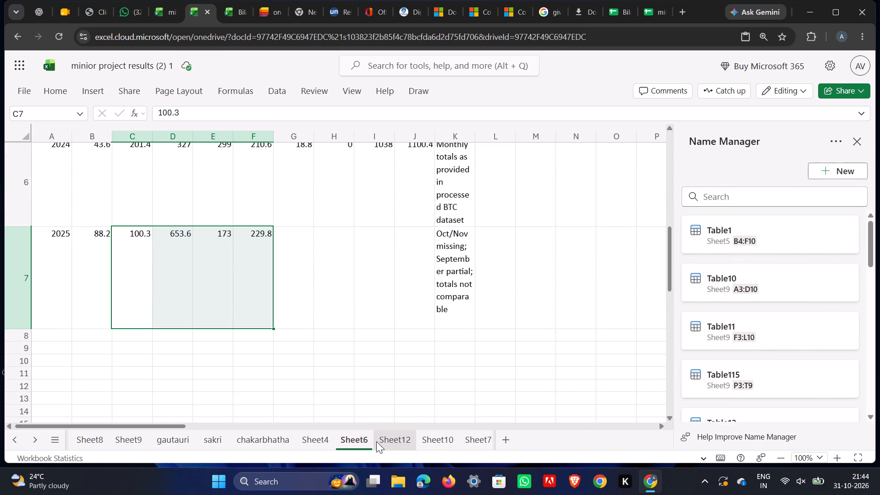
click(376, 441)
drag(401, 443, 485, 446)
click(340, 438)
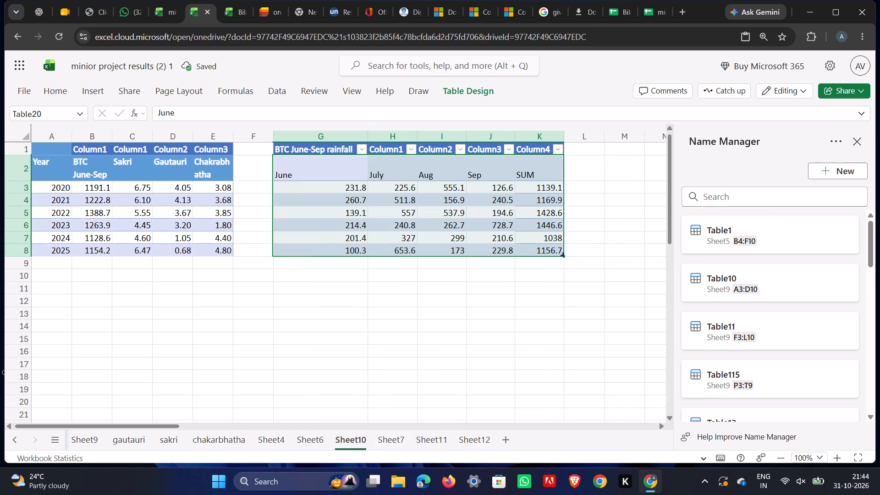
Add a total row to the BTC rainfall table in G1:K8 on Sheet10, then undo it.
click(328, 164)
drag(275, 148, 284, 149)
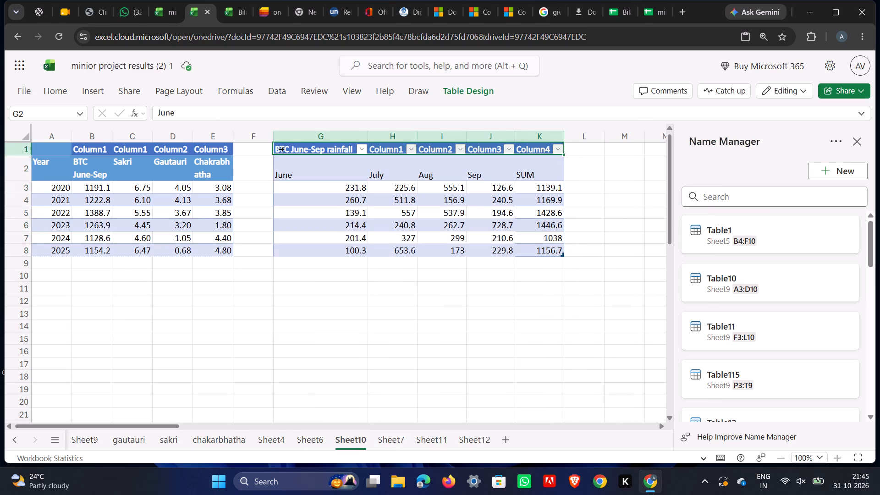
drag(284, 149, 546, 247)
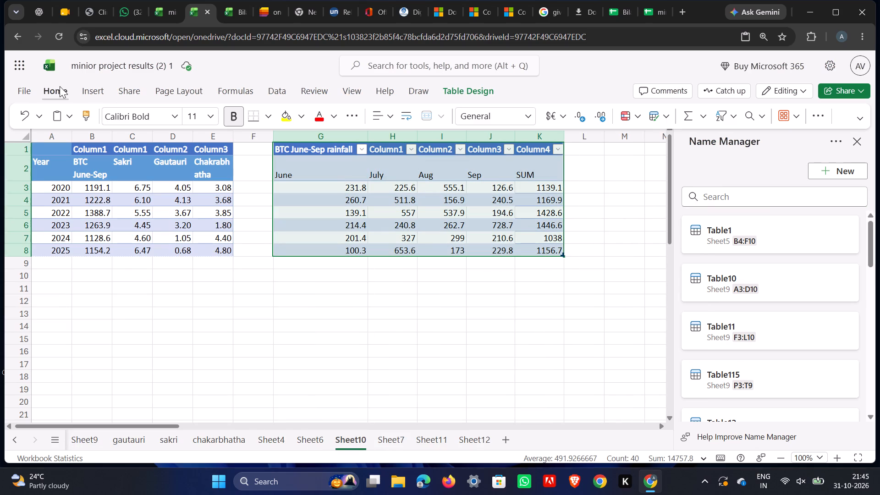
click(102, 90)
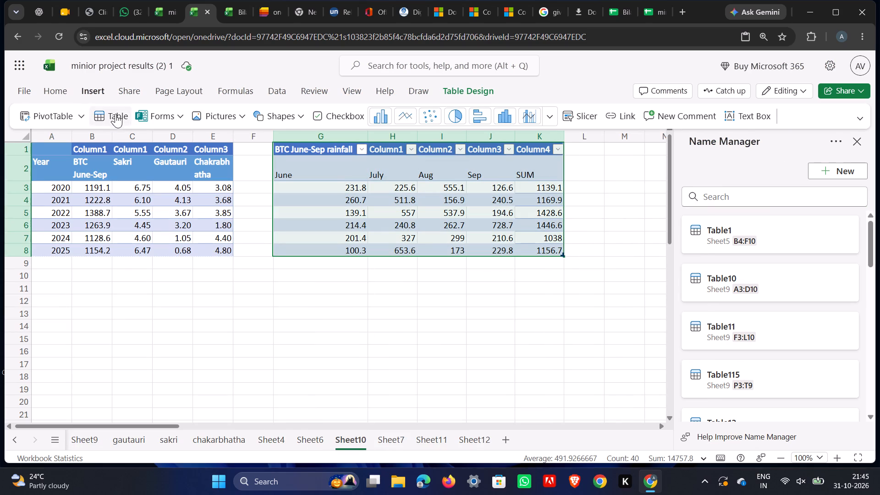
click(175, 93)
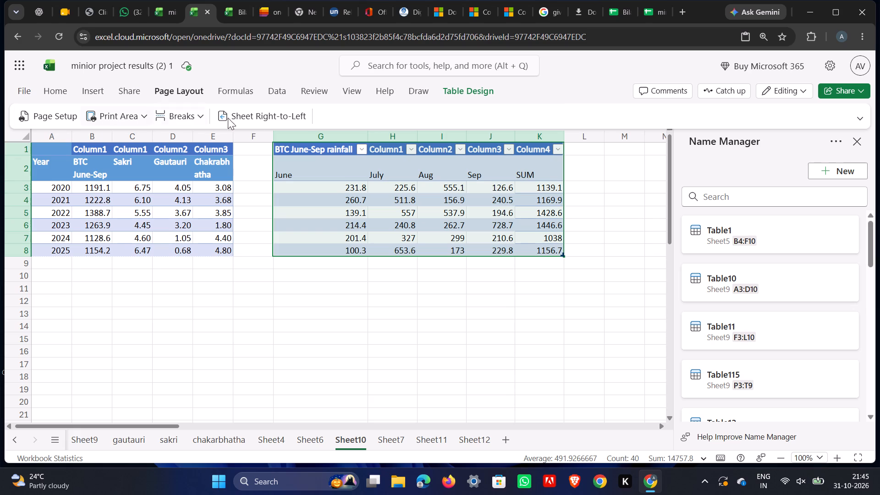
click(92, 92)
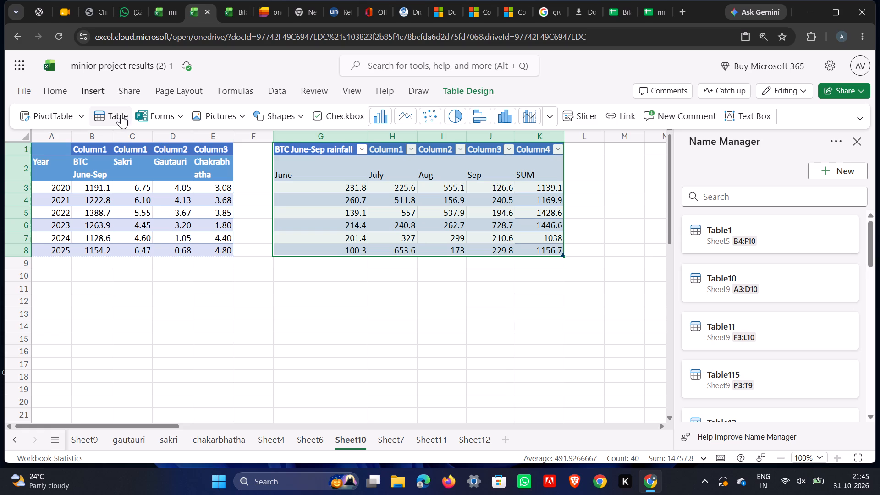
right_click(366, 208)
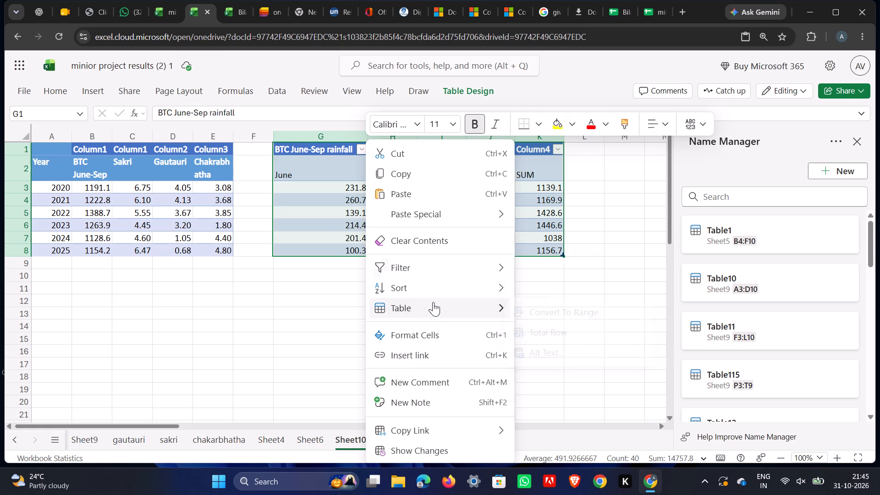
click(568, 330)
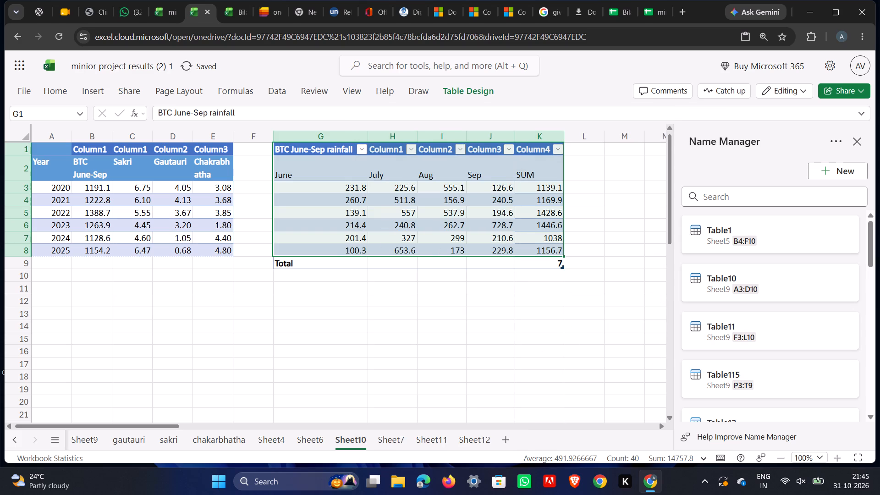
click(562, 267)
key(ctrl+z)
Open the cell formatting options for the rainfall table G1:K8 and review the font, alignment and number settings.
right_click(319, 170)
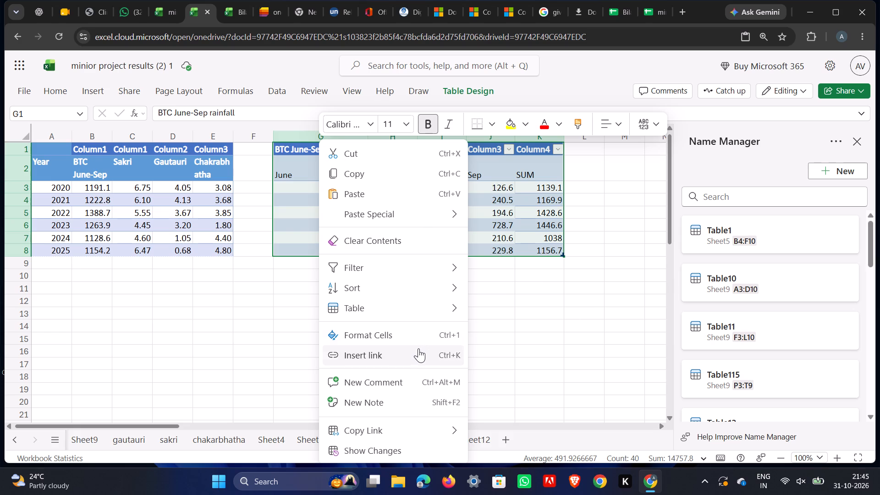
click(423, 332)
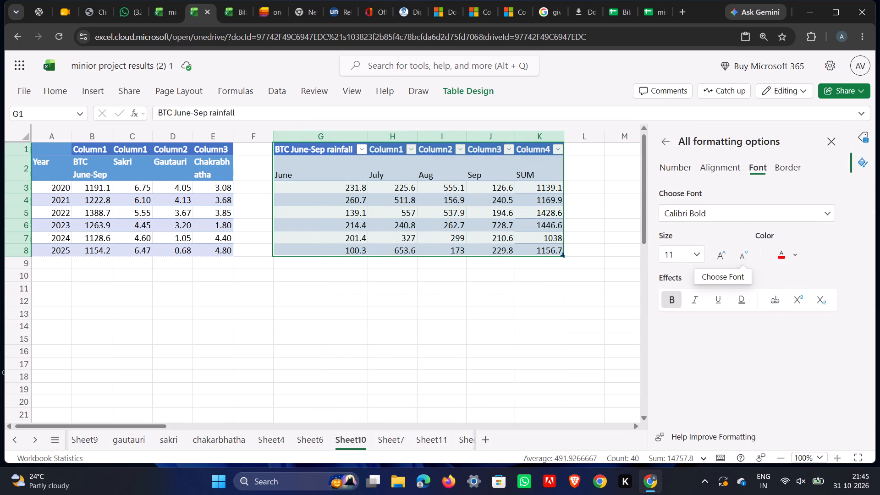
click(720, 168)
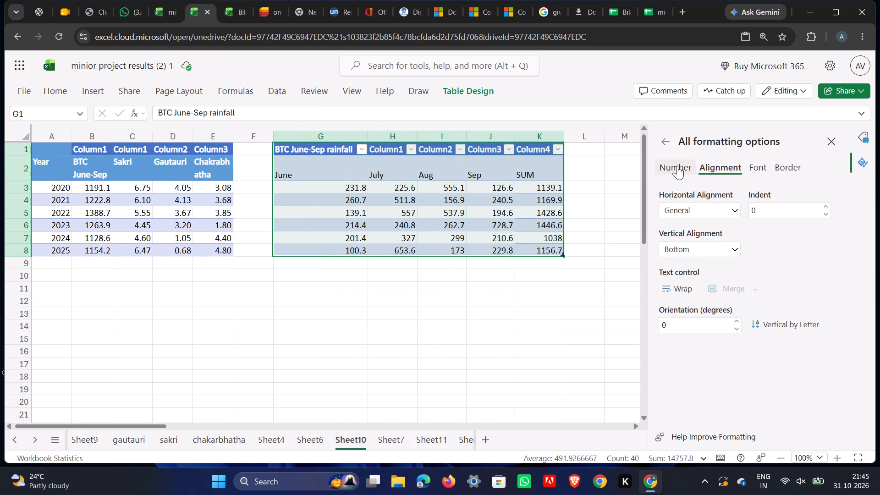
click(677, 165)
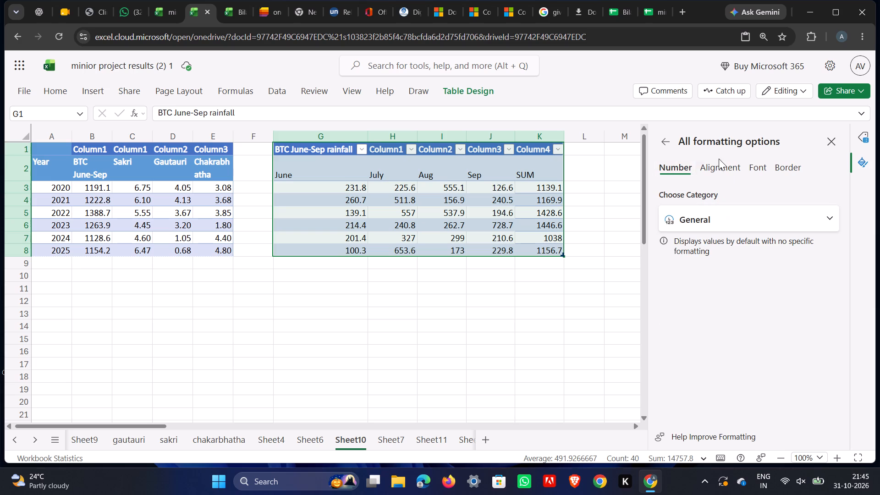
click(715, 159)
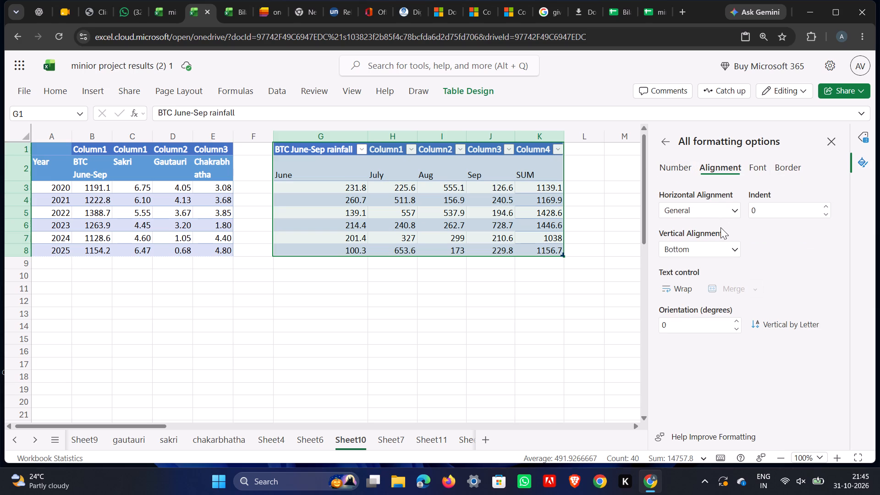
click(580, 296)
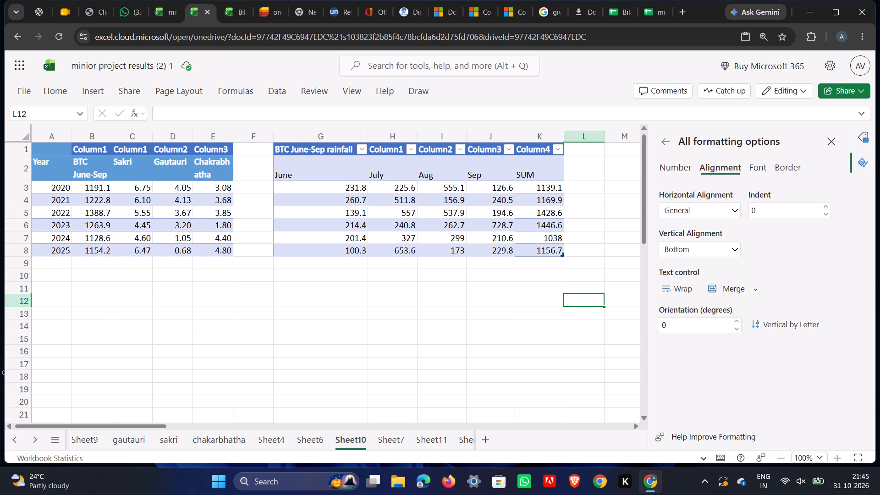
click(593, 161)
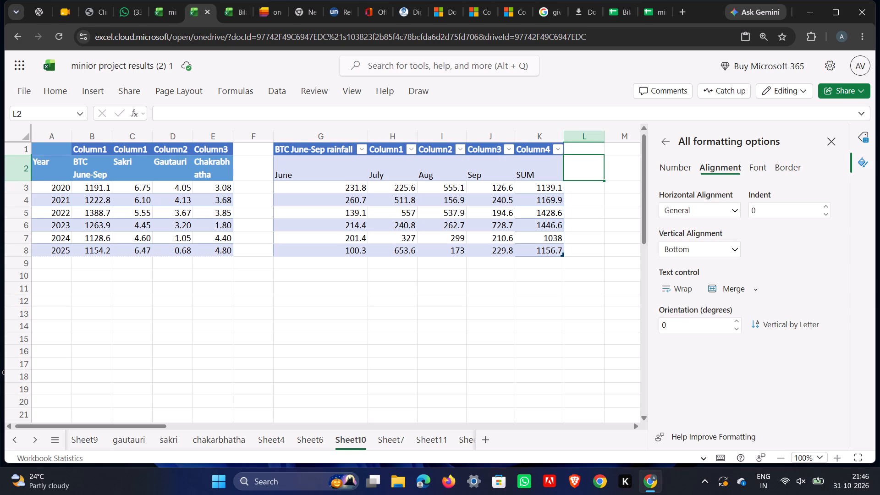
Delete the title "BTC June-Sep rainfall" from the rainfall table's header cell G1.
click(352, 152)
double_click(353, 152)
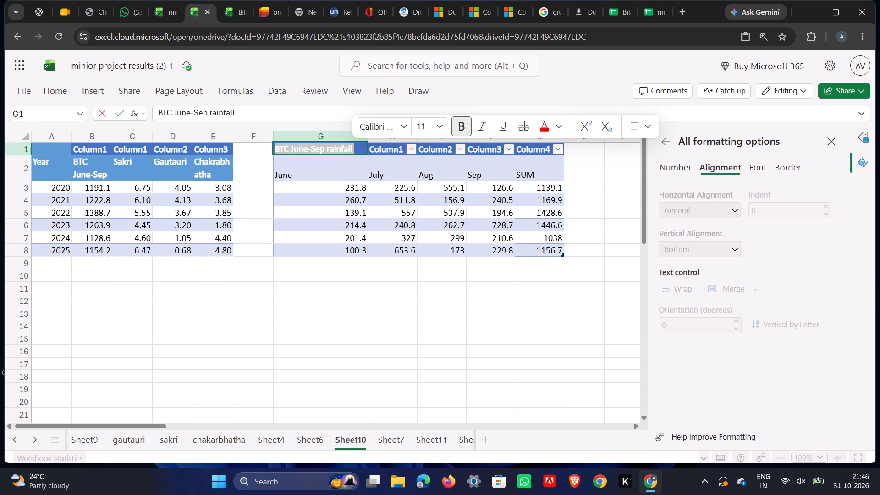
key(BackSpace)
click(613, 172)
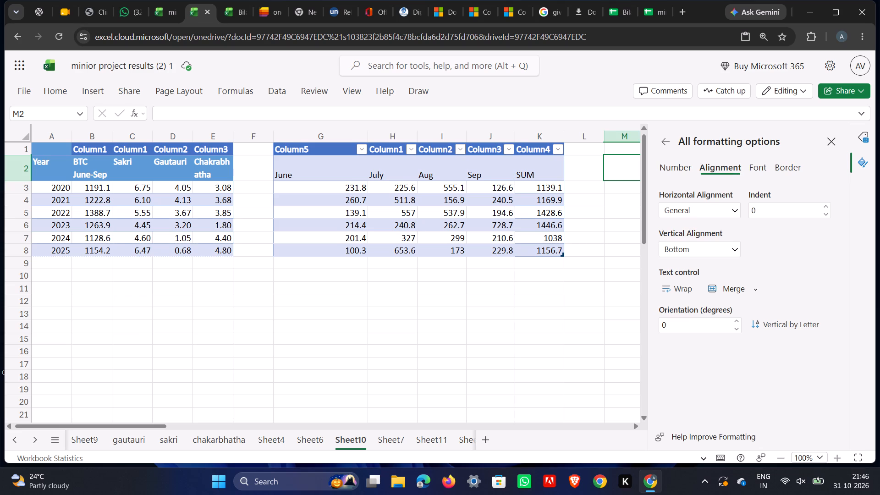
scroll(417, 339, up, 3)
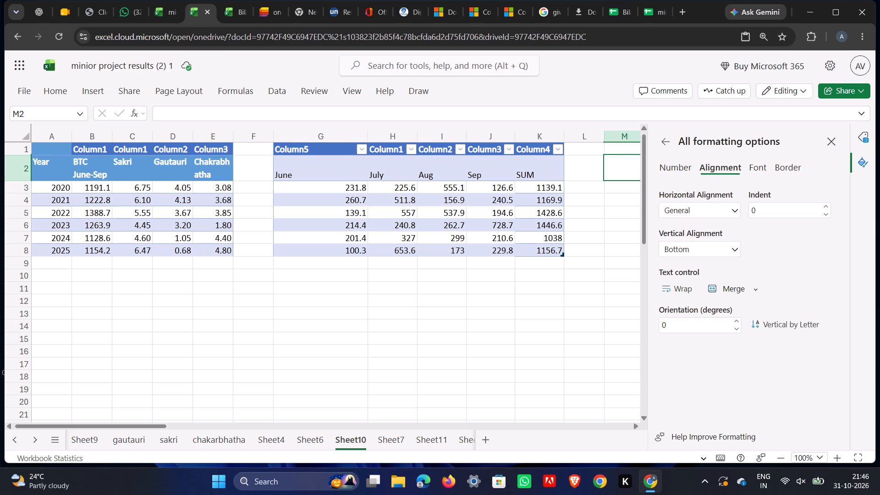
Shorten the rainfall table's header in G1 to "Column".
click(333, 150)
double_click(333, 150)
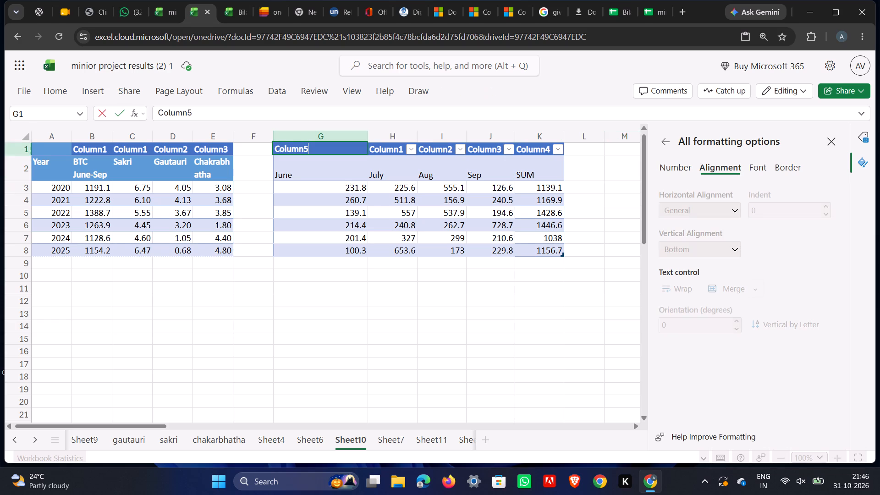
key(BackSpace)
key(End)
click(383, 314)
click(500, 293)
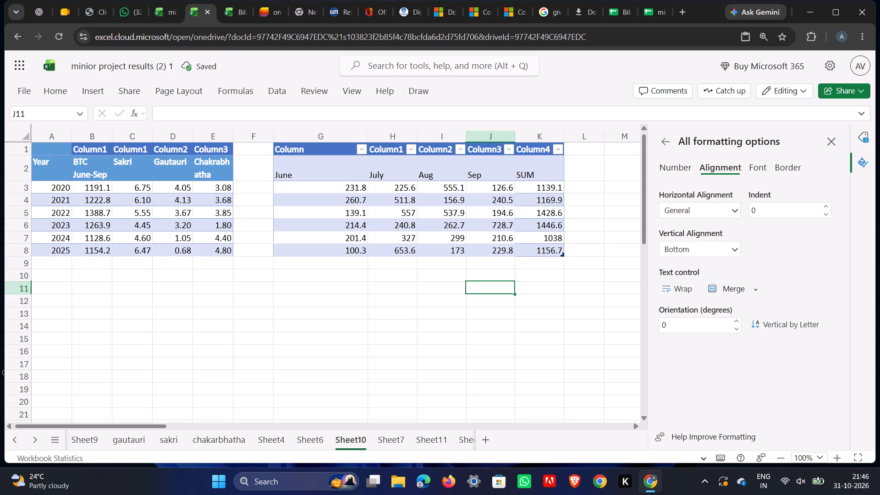
double_click(500, 173)
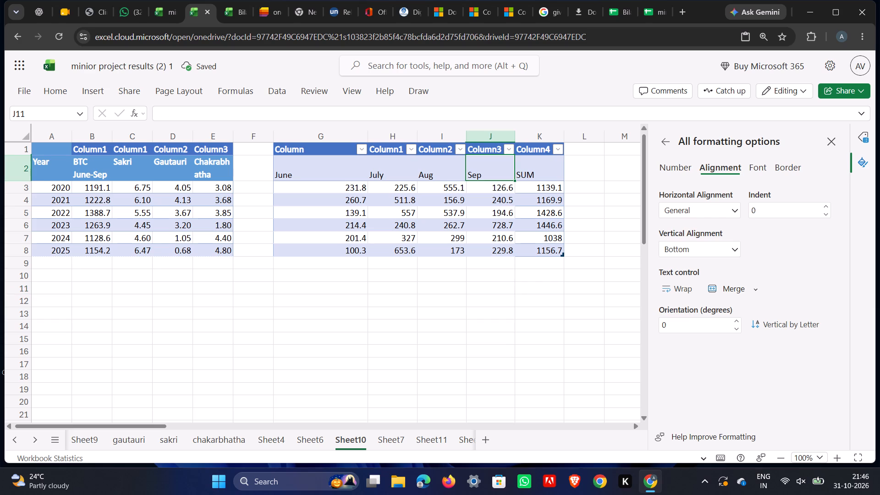
Replace the rainfall table's header in K1 with "SUM".
double_click(536, 154)
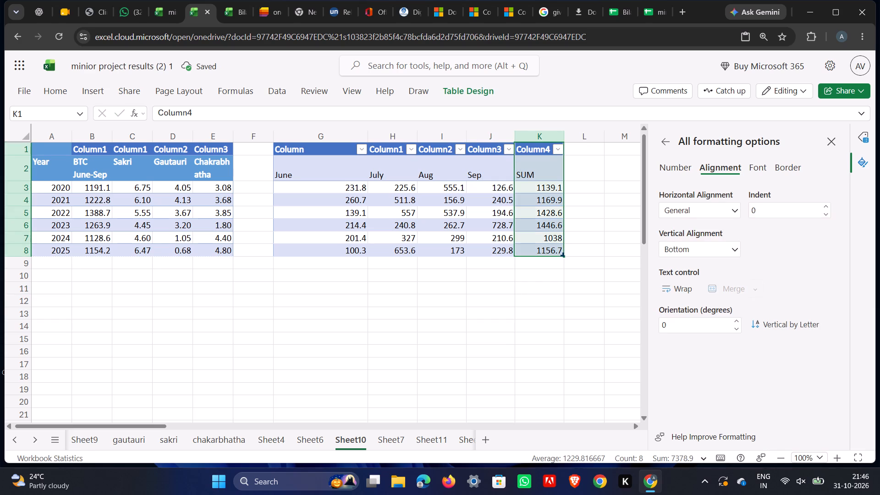
double_click(539, 150)
key(BackSpace)
key(BackSpace)
key(BackSpace)
key(BackSpace)
key(BackSpace)
key(BackSpace)
key(BackSpace)
key(BackSpace)
key(BackSpace)
key(BackSpace)
key(BackSpace)
key(BackSpace)
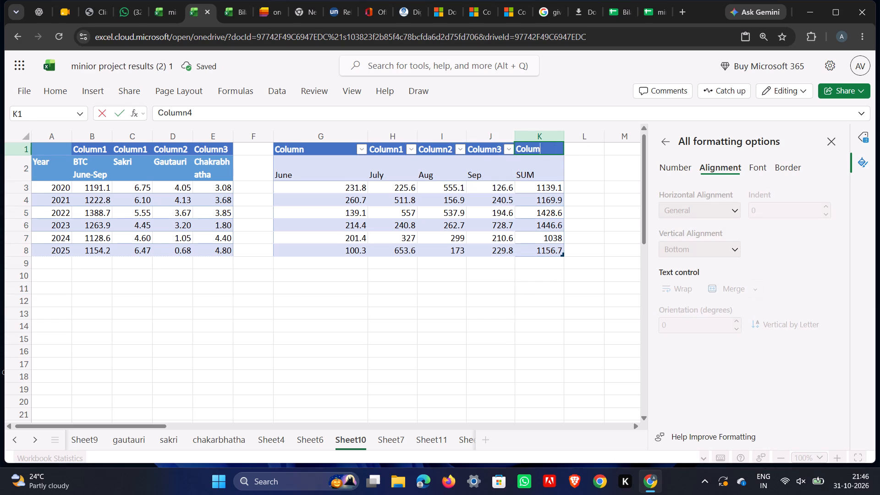
key(s)
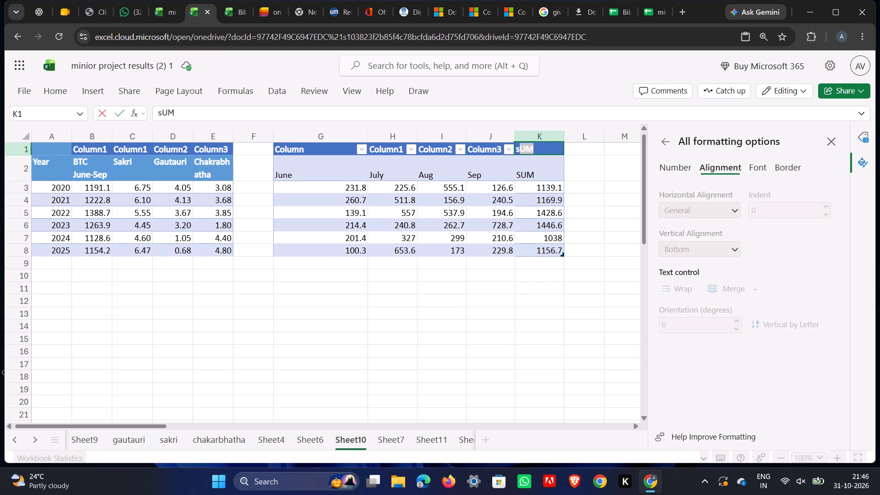
key(Return)
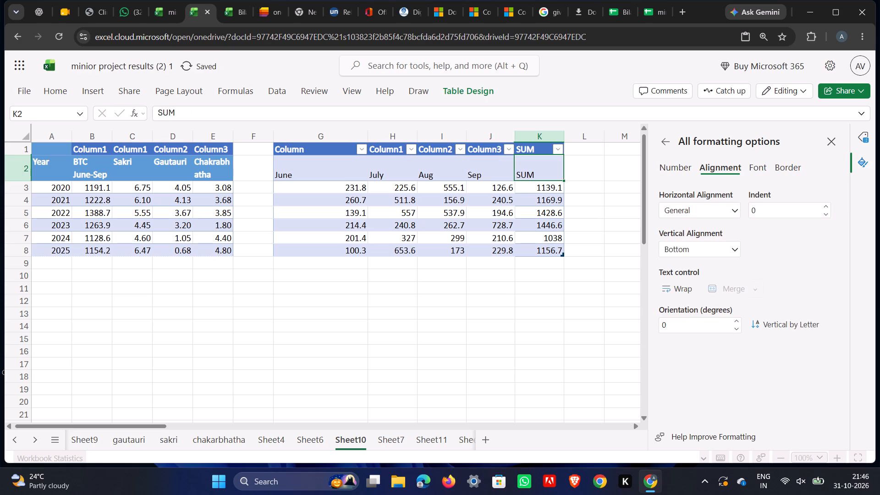
Replace the rainfall table's header in J1 with "Sep".
click(493, 152)
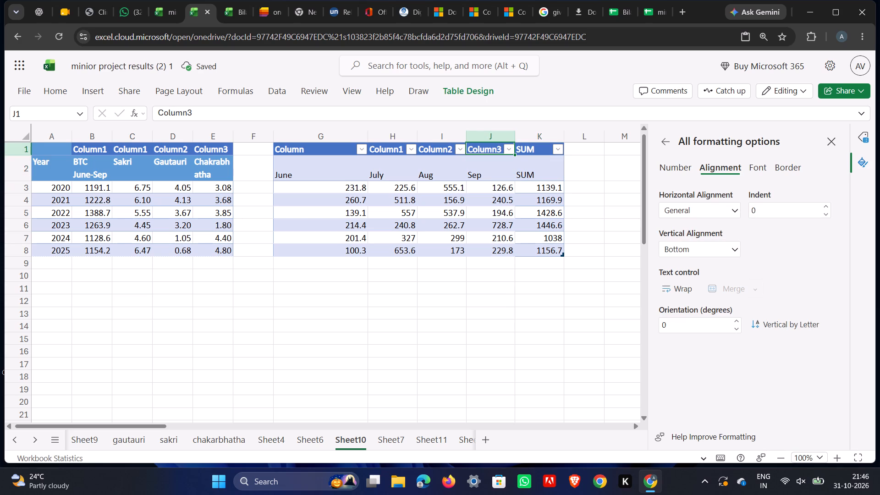
text(se)
key(Return)
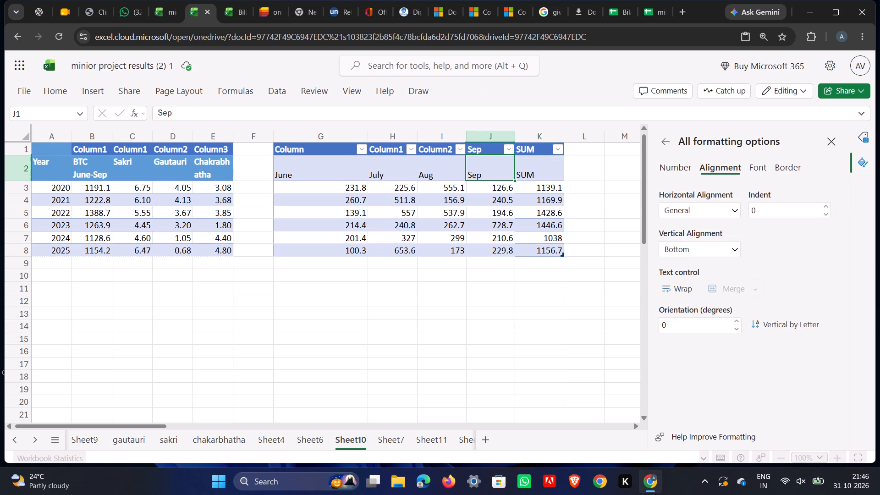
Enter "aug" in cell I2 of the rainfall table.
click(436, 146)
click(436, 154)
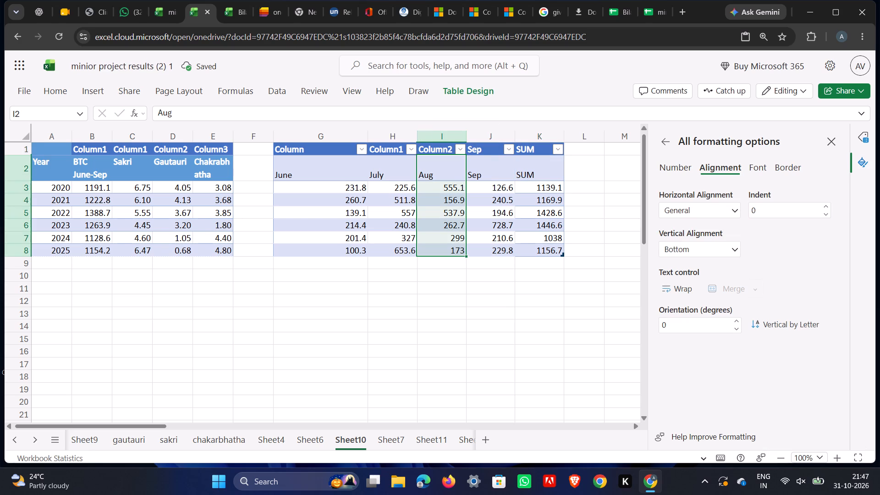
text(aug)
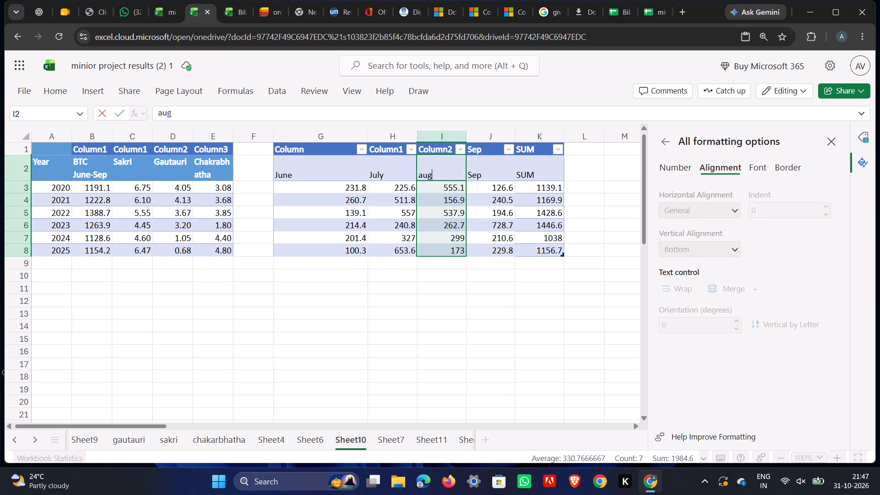
Replace the rainfall table's header in I1 with "Aug".
double_click(440, 148)
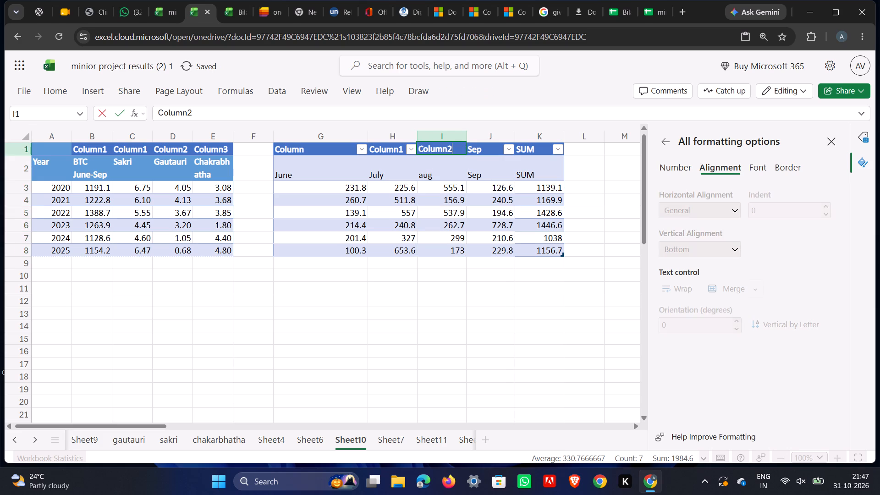
key(BackSpace)
key(BackSpace)
key(BackSpace)
key(BackSpace)
key(BackSpace)
key(BackSpace)
key(BackSpace)
key(BackSpace)
key(BackSpace)
key(BackSpace)
key(BackSpace)
key(BackSpace)
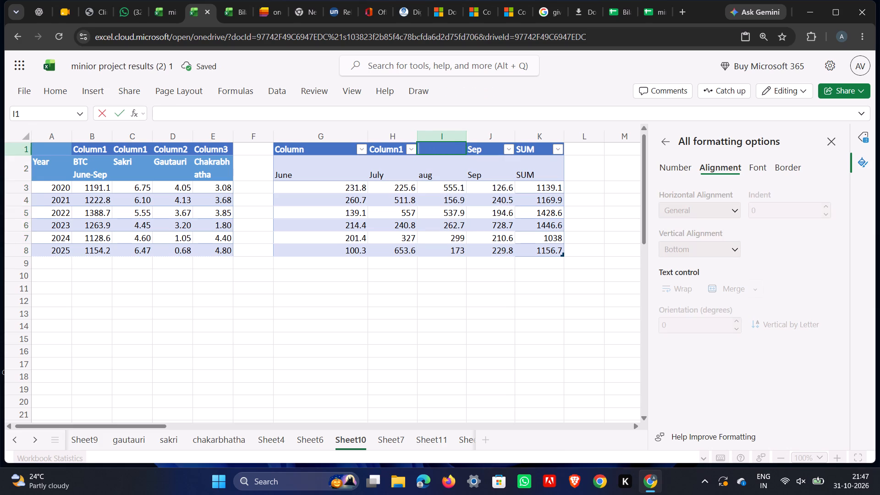
text(Aug)
Replace the rainfall table's header in H1 with "July".
double_click(401, 152)
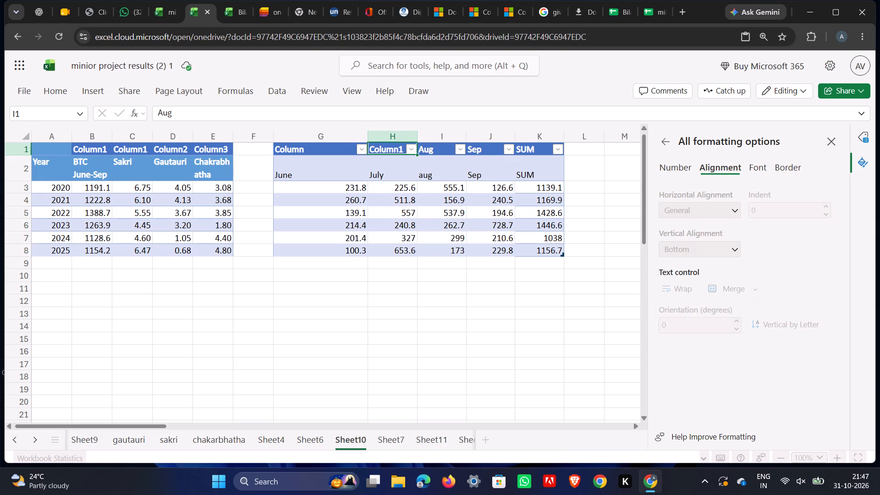
key(BackSpace)
key(BackSpace)
key(BackSpace)
key(BackSpace)
key(BackSpace)
key(BackSpace)
key(BackSpace)
key(BackSpace)
key(BackSpace)
key(BackSpace)
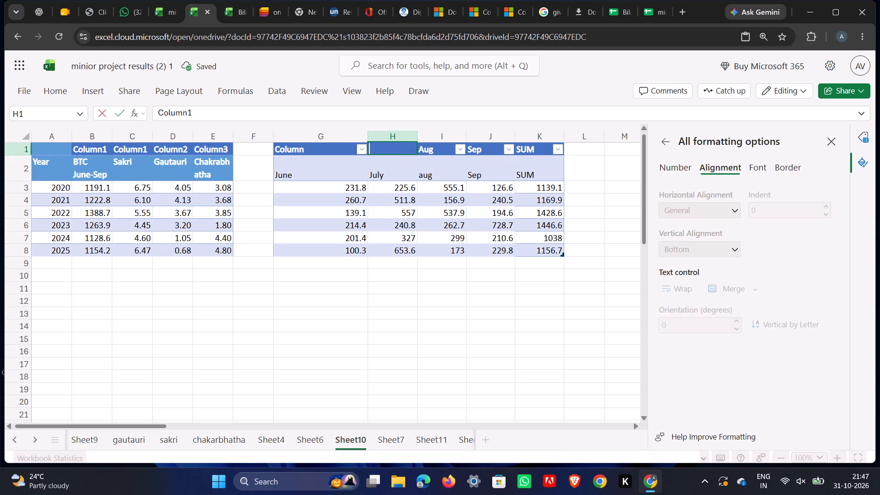
text(Jul)
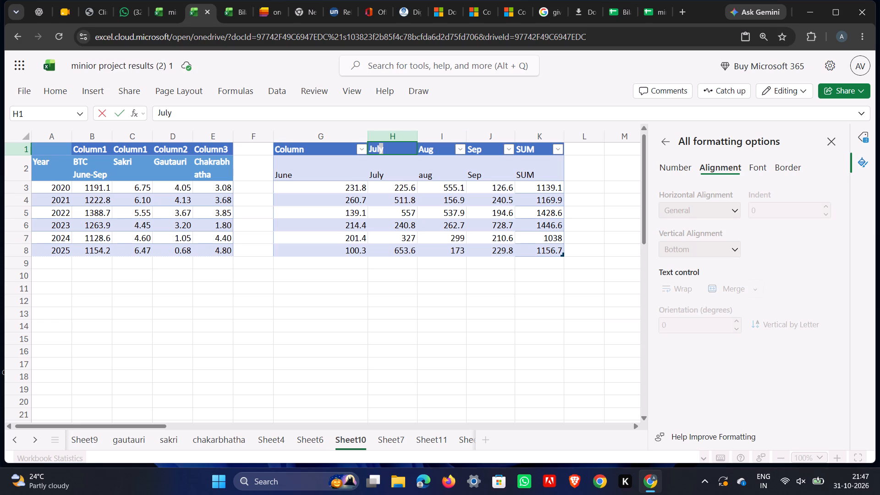
key(Return)
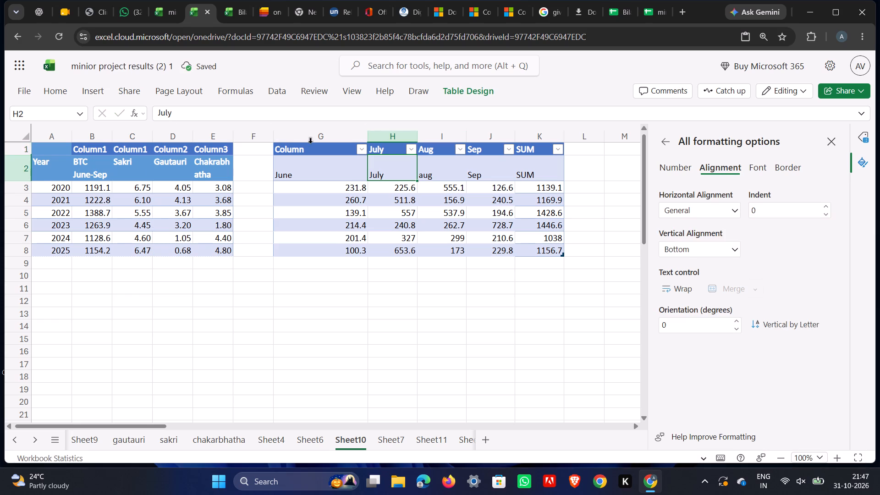
Replace the rainfall table's header in G1 with "June".
double_click(314, 155)
double_click(314, 152)
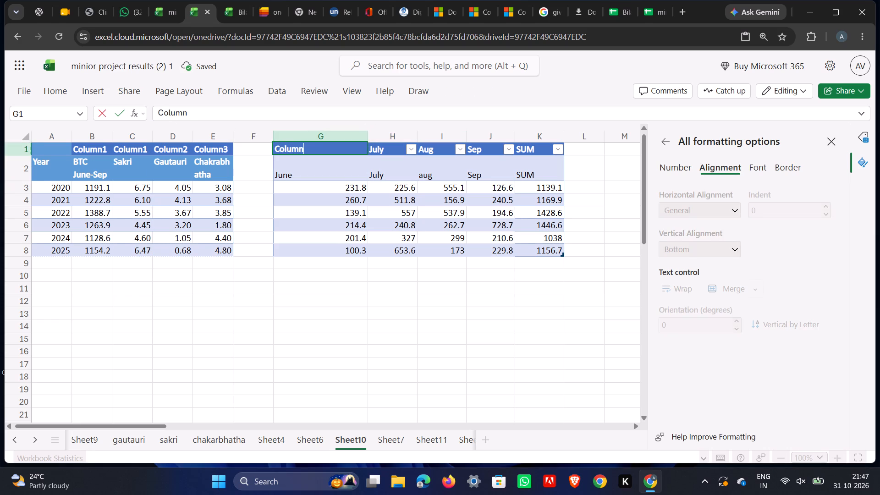
key(BackSpace)
key(BackSpace)
key(BackSpace)
key(BackSpace)
key(BackSpace)
key(BackSpace)
key(BackSpace)
key(BackSpace)
key(BackSpace)
key(BackSpace)
text(JUn)
key(BackSpace)
key(BackSpace)
key(BackSpace)
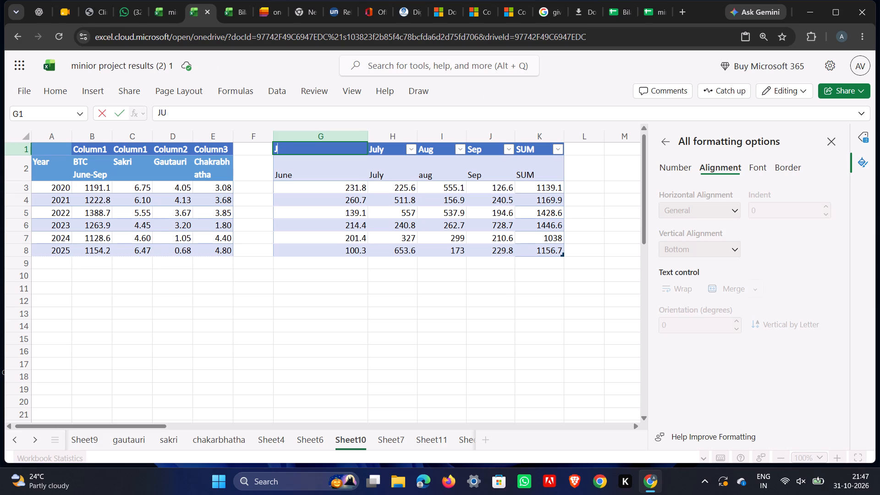
text(ue)
key(BackSpace)
text(ne)
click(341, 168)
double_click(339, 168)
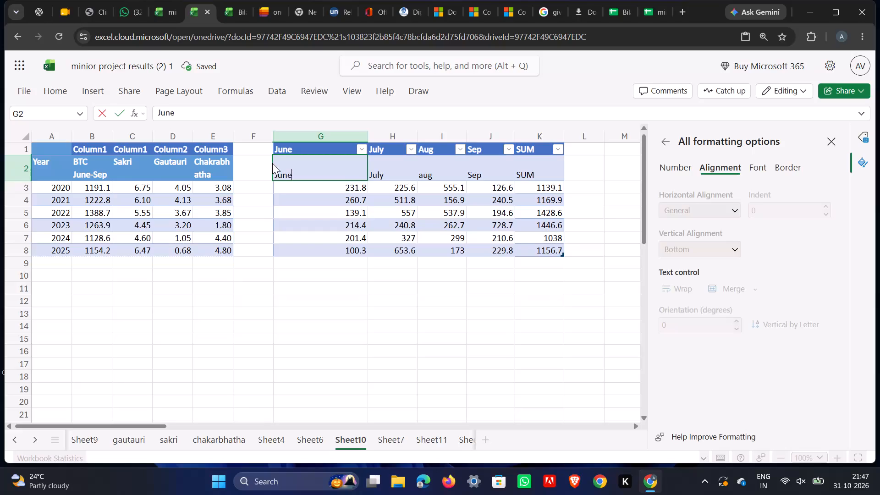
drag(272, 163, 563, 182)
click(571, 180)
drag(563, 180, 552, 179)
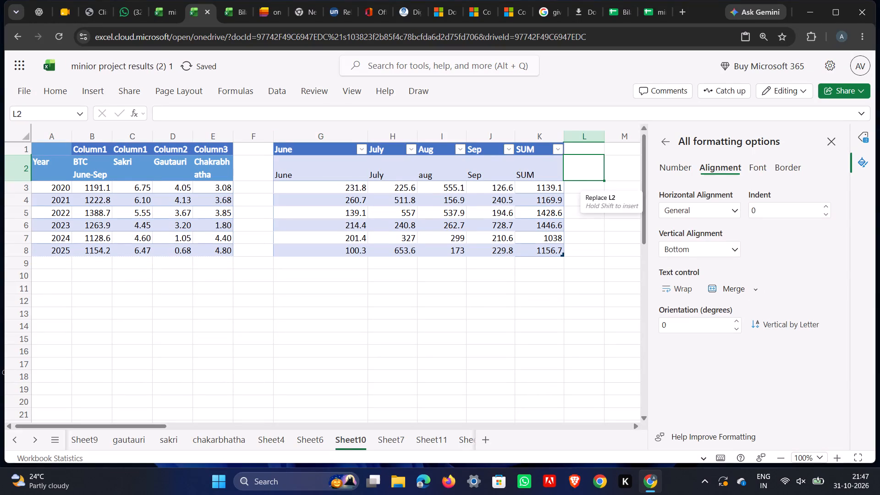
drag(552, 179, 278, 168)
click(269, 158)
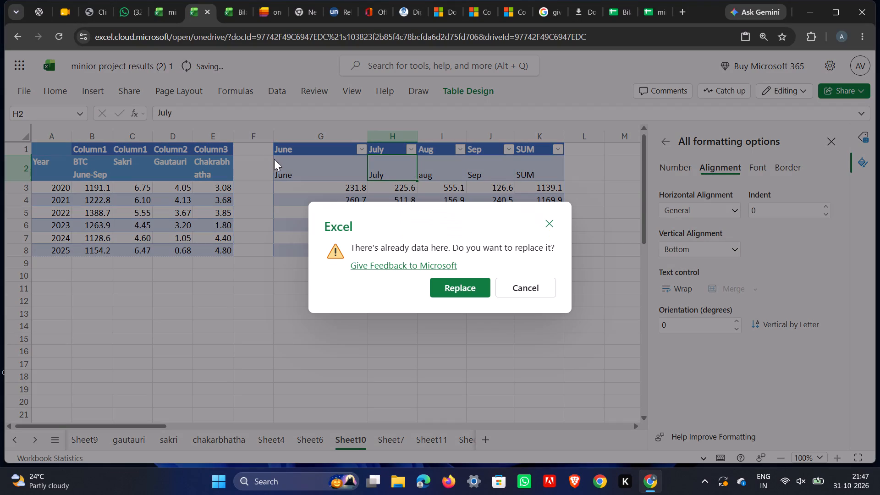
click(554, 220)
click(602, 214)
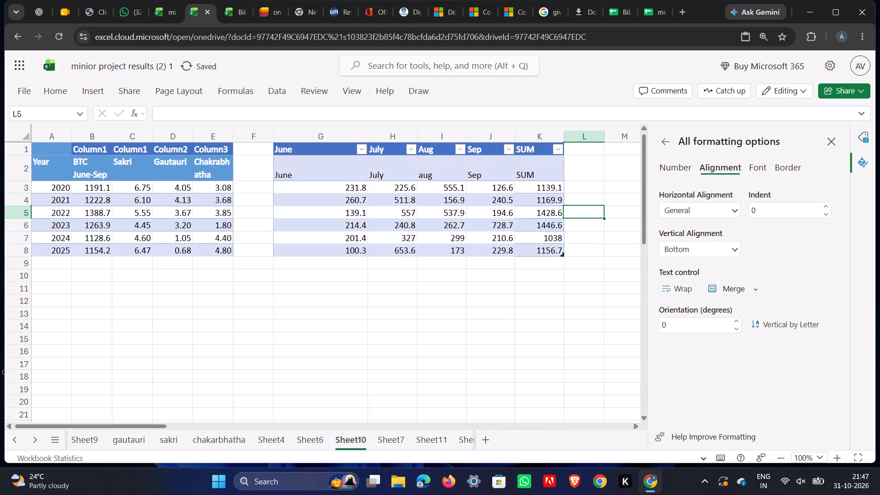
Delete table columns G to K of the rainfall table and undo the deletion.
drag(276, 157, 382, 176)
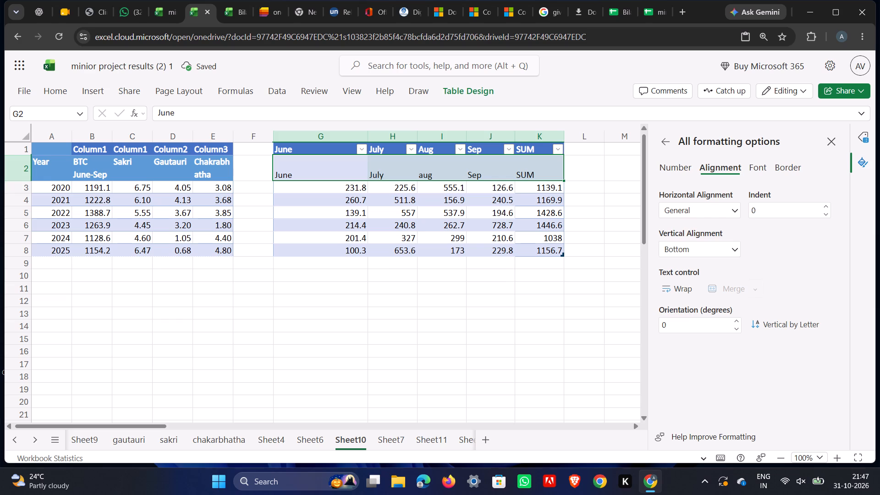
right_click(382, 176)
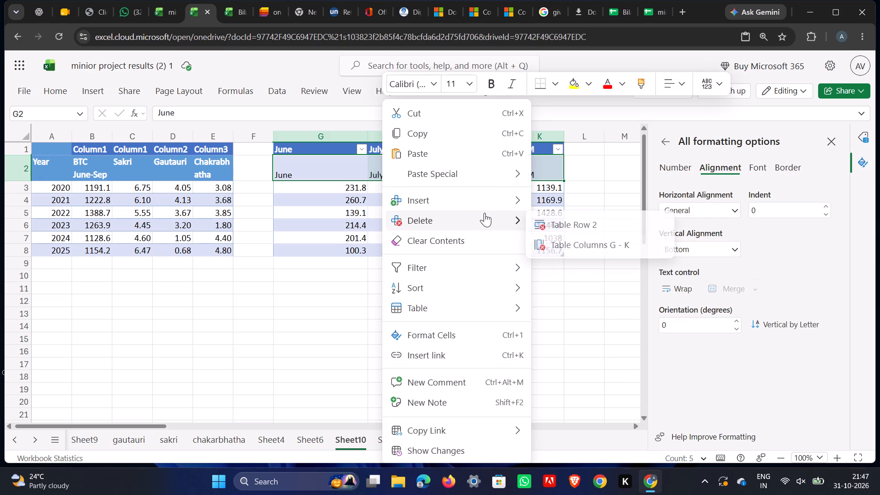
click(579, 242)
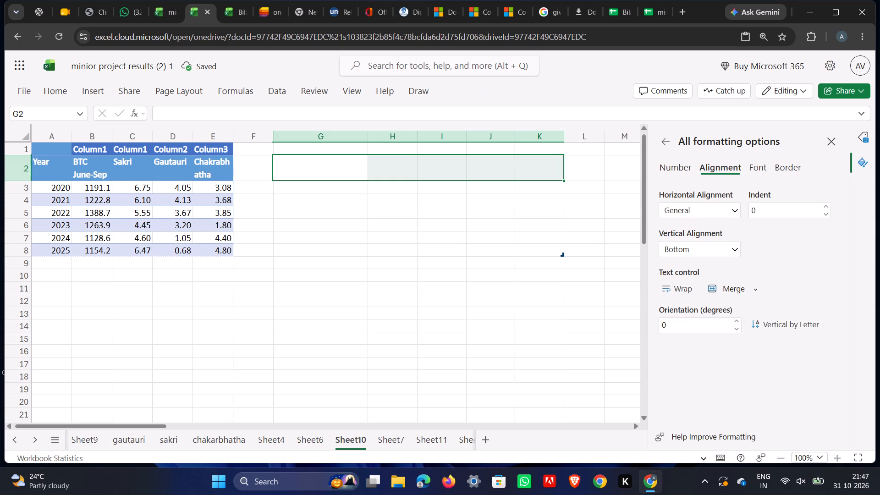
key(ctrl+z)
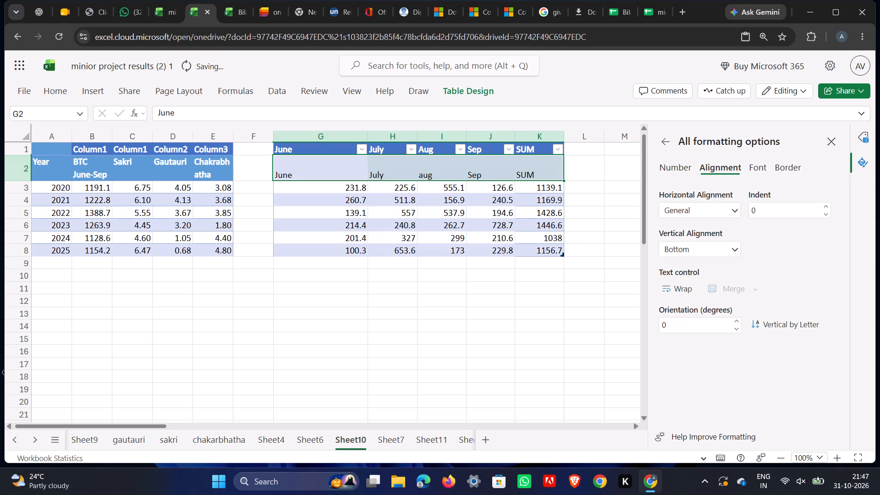
Delete table row 2, holding the duplicate month labels, from the rainfall table.
right_click(364, 171)
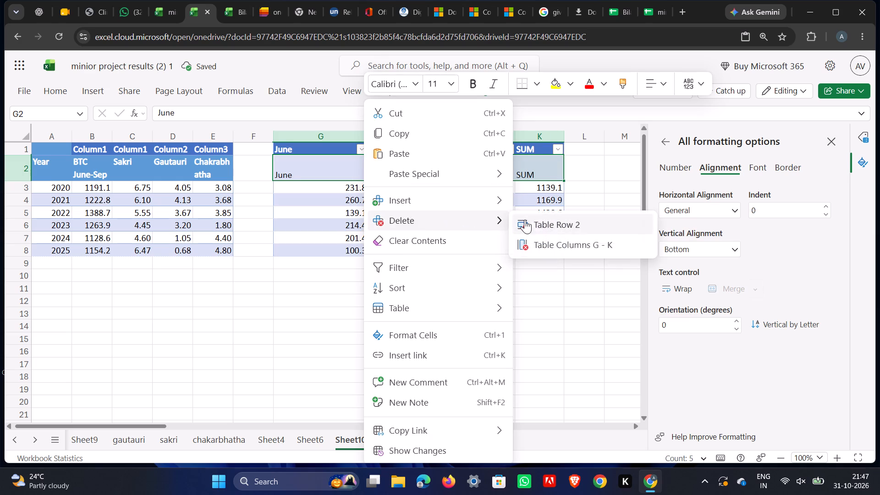
click(550, 222)
click(629, 213)
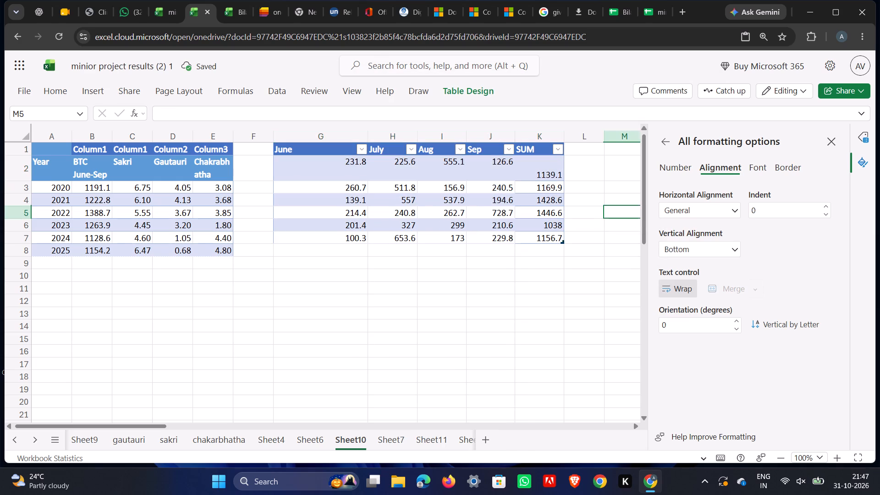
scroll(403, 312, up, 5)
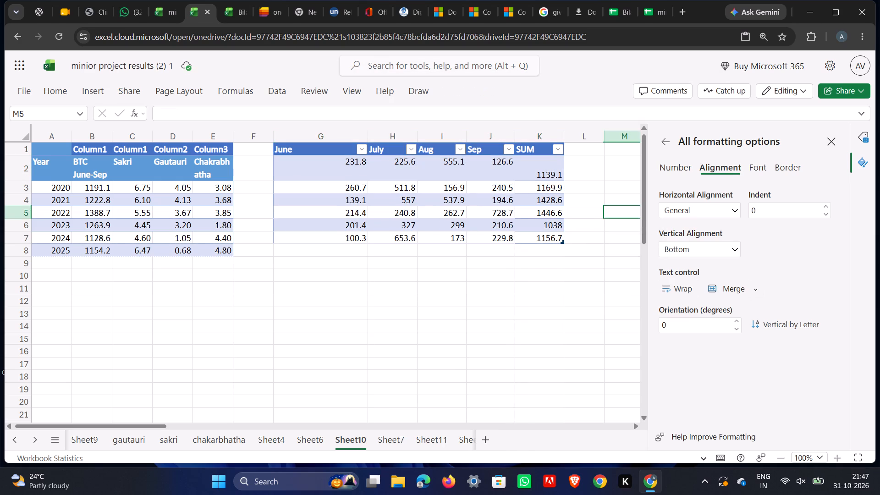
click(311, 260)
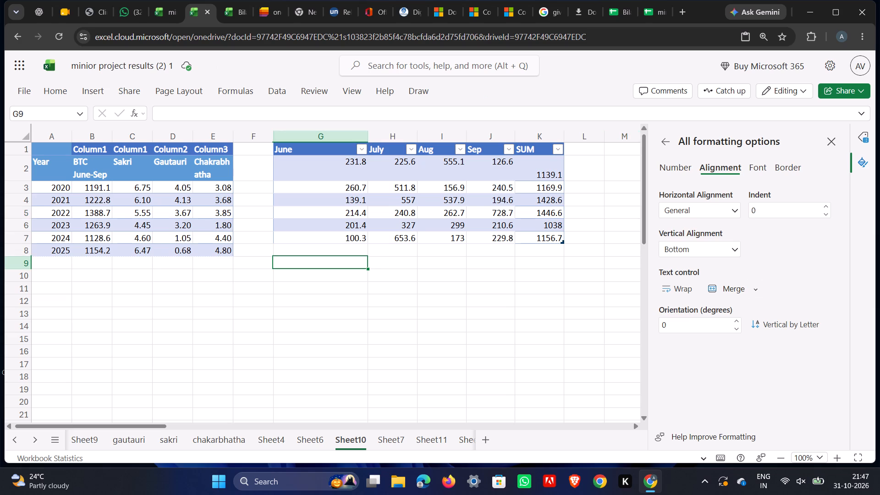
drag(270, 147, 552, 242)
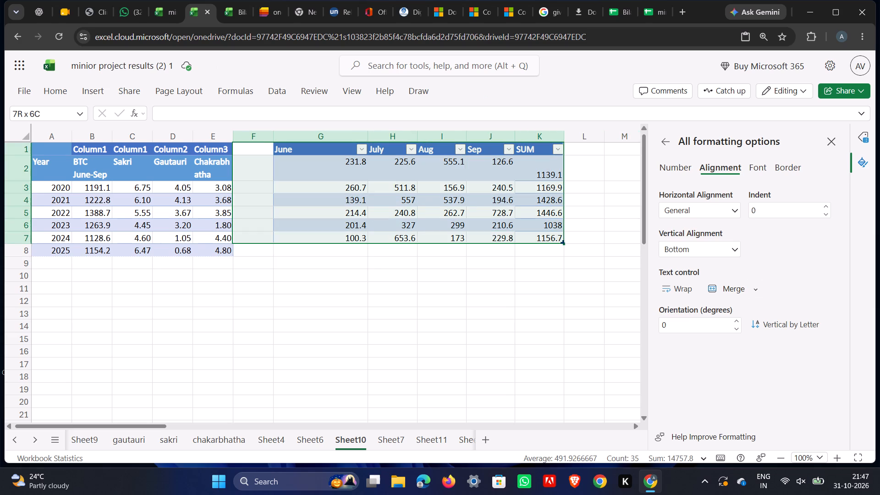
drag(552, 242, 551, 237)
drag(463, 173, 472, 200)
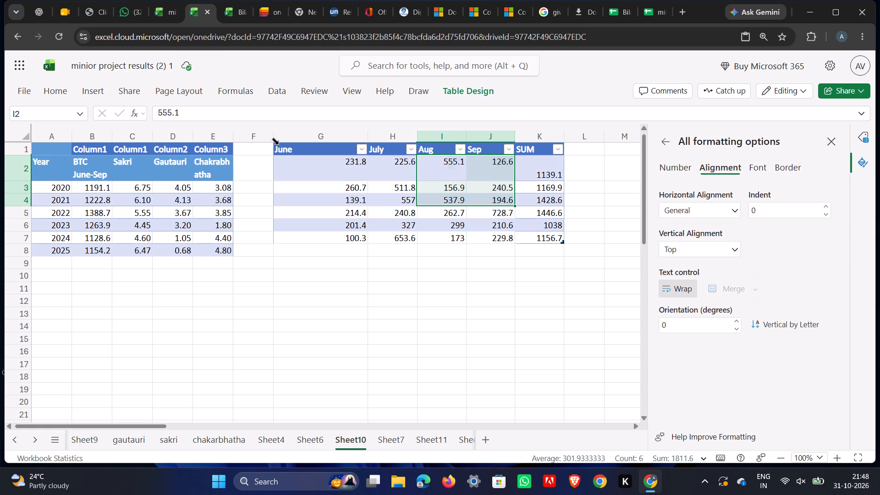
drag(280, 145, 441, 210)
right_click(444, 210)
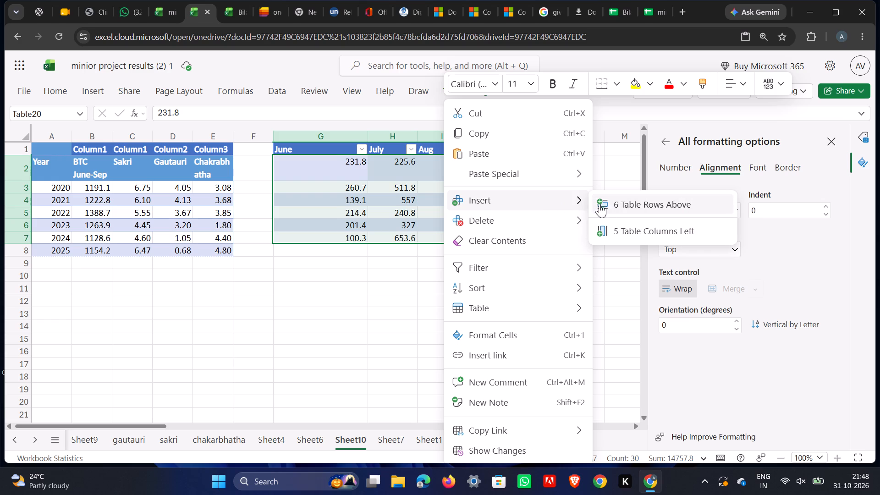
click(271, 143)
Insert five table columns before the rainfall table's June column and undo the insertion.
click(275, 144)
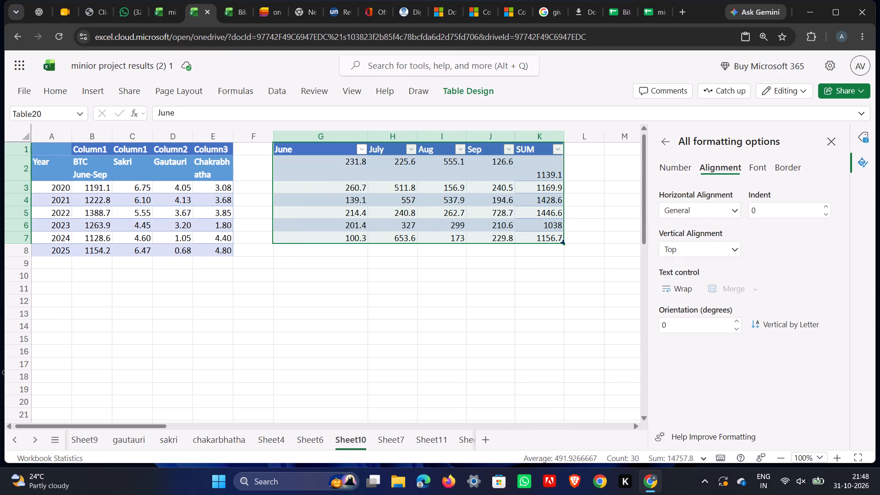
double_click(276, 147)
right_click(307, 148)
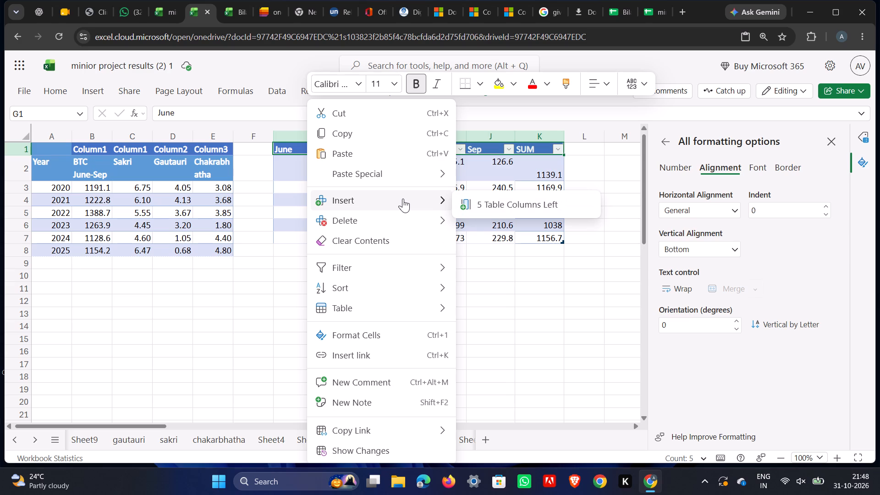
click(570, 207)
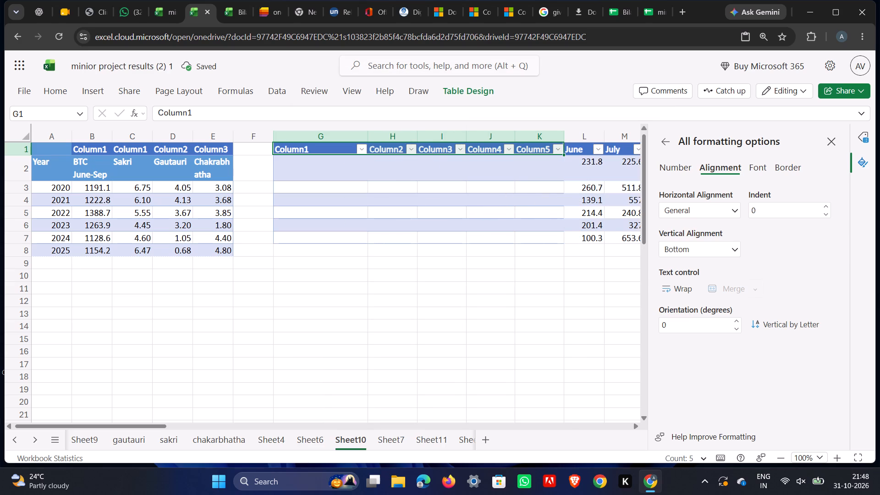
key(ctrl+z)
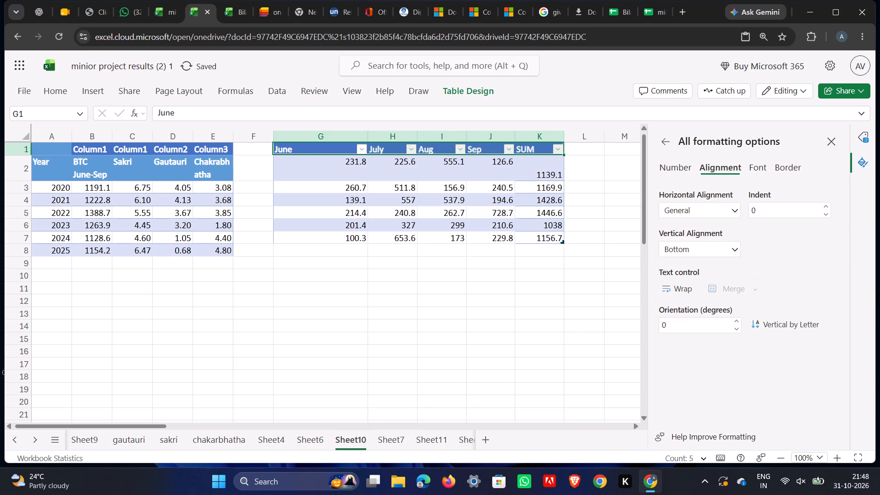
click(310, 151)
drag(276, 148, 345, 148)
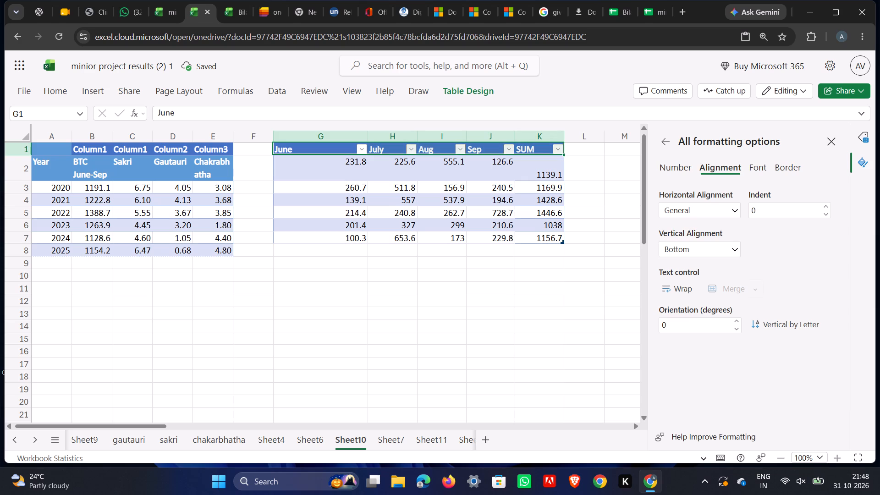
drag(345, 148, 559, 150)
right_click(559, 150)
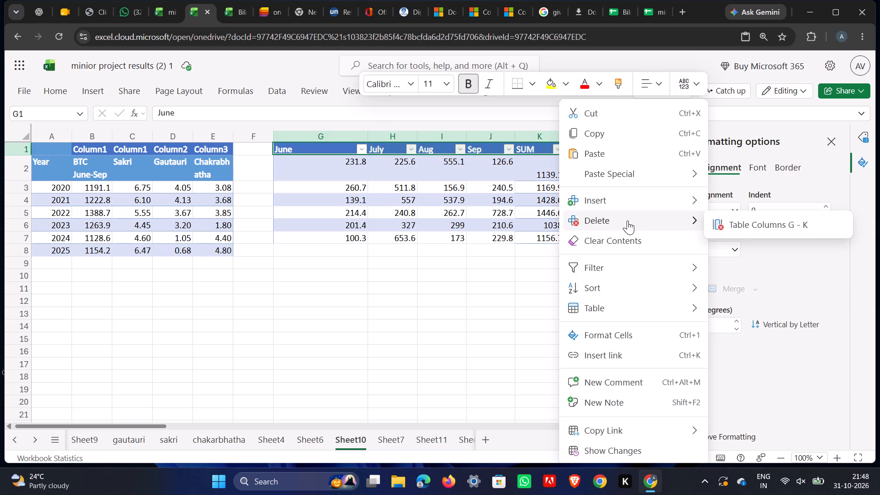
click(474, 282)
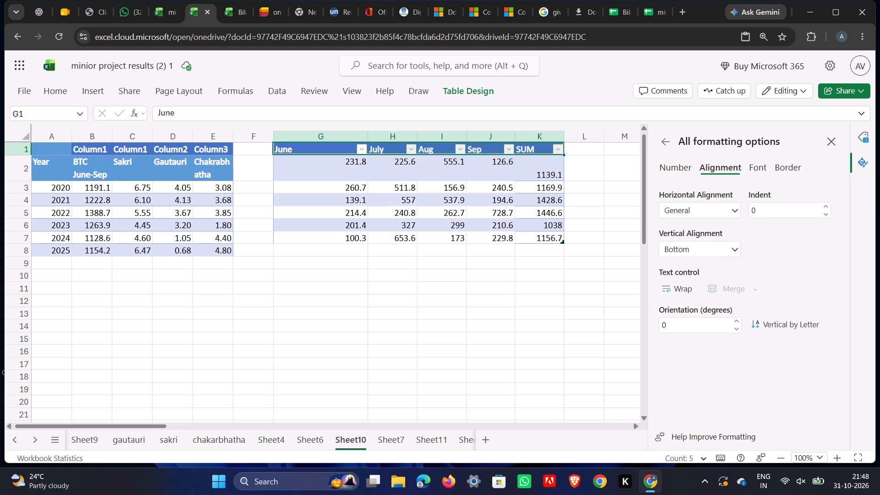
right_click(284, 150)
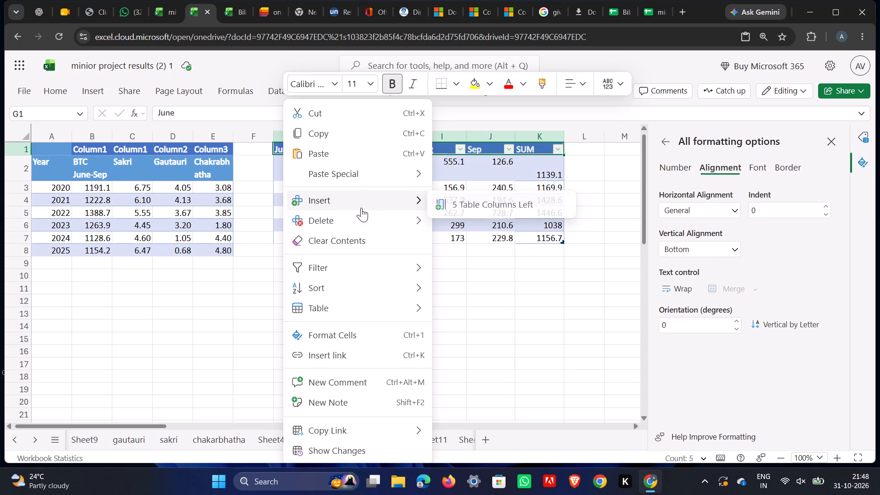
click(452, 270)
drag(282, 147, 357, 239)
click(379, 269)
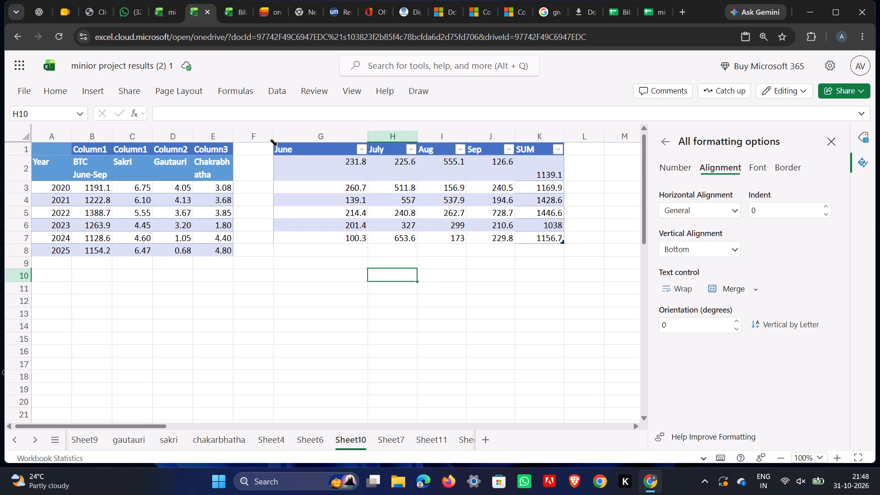
Shift the rainfall table's data down one row, leaving row 2 blank so the values align with years 2020–2025.
drag(278, 147, 336, 224)
double_click(339, 244)
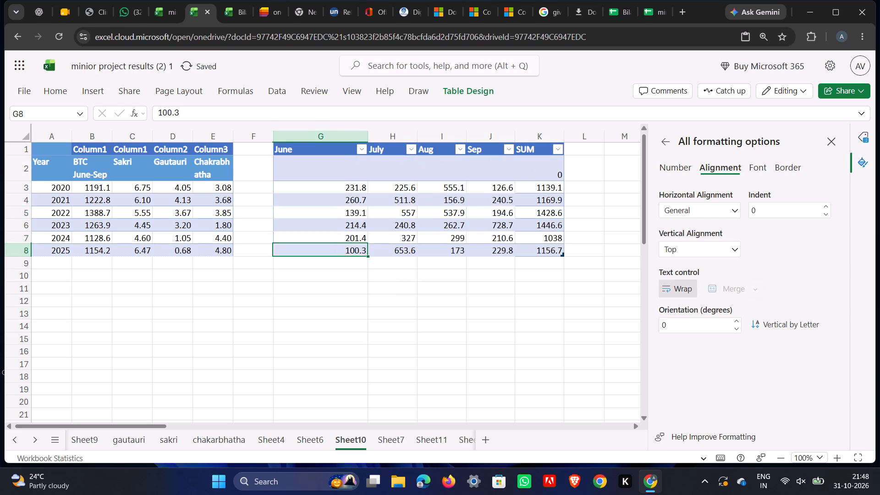
Clear the SUM formula from K2 in the rainfall table's blank row.
click(560, 175)
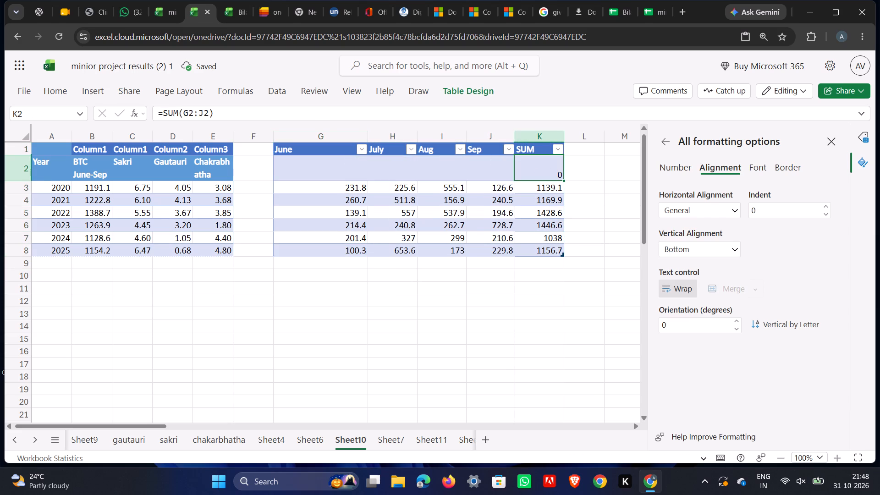
click(561, 175)
key(BackSpace)
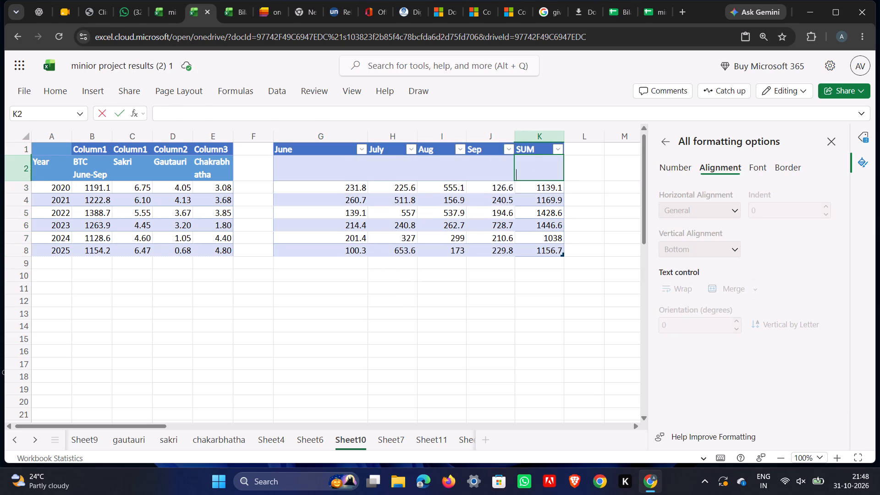
click(384, 303)
click(231, 300)
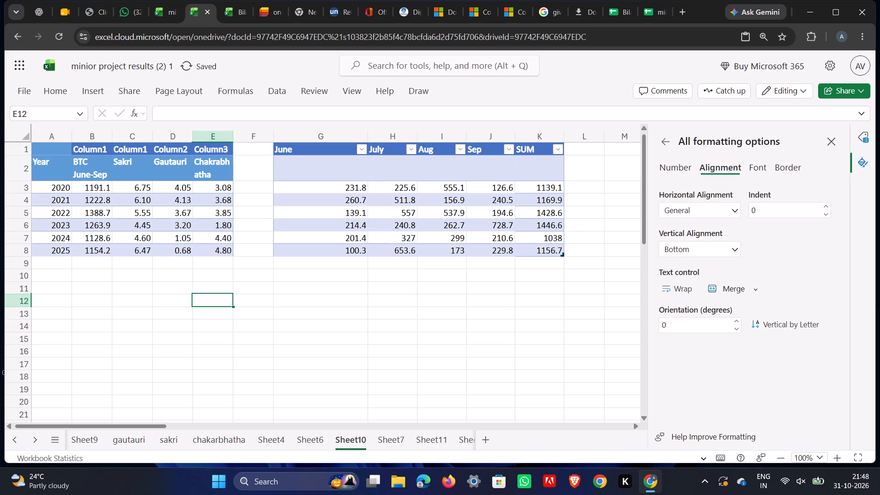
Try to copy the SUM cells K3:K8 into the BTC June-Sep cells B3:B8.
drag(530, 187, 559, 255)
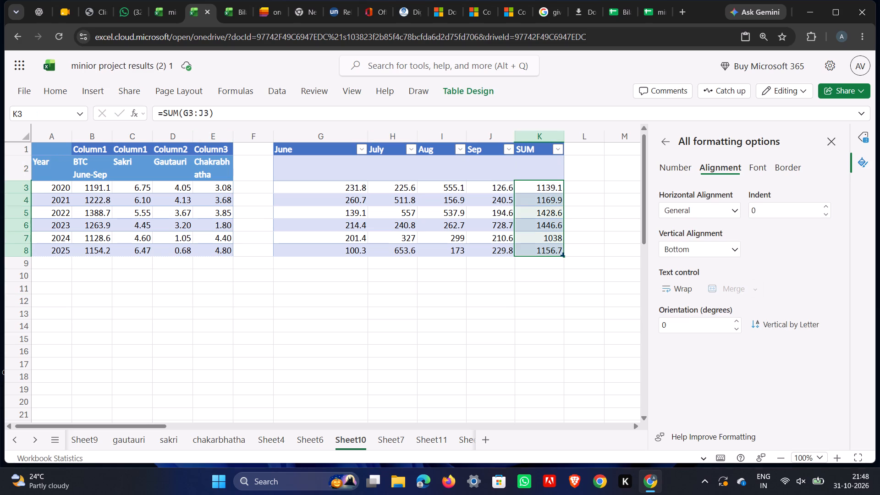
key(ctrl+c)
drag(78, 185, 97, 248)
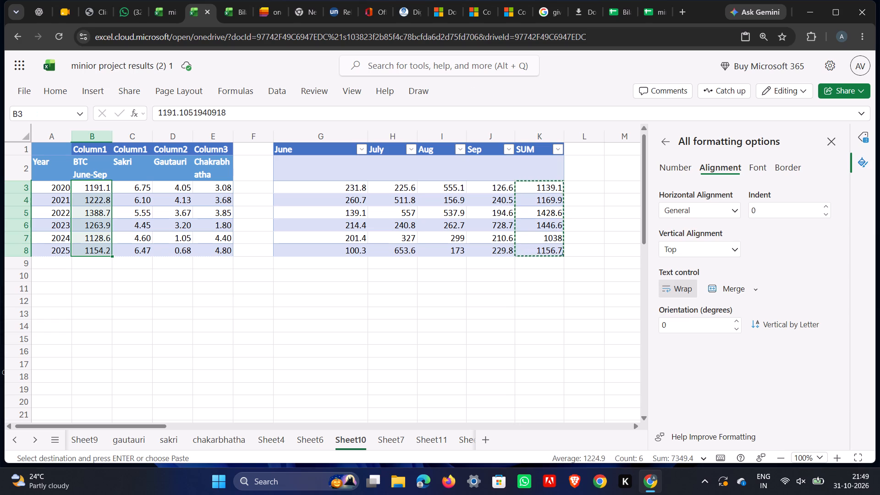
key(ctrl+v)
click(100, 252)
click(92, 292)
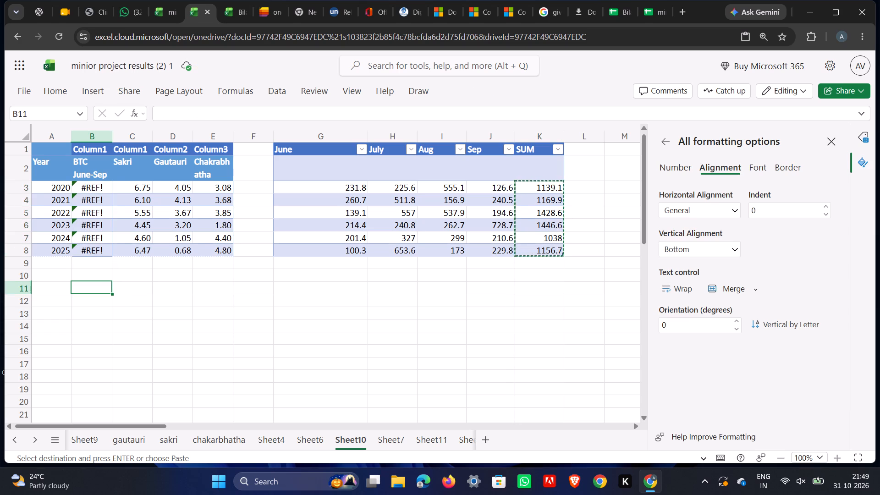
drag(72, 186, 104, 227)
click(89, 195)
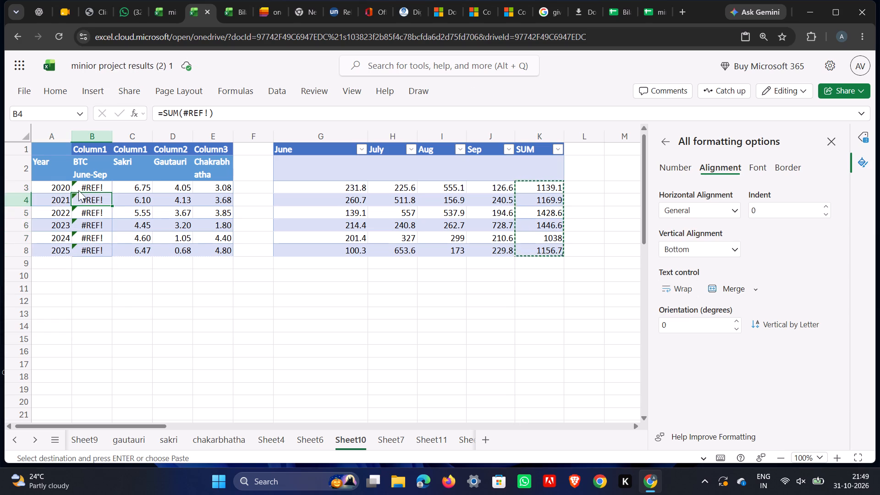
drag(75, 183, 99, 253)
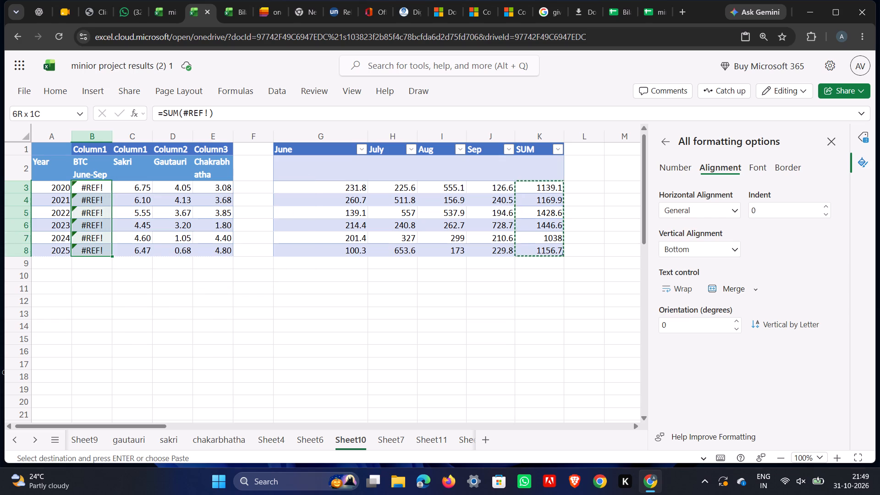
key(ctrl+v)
Replace the 2020 BTC June-Sep formula in B3 with the value 1139.1.
double_click(103, 191)
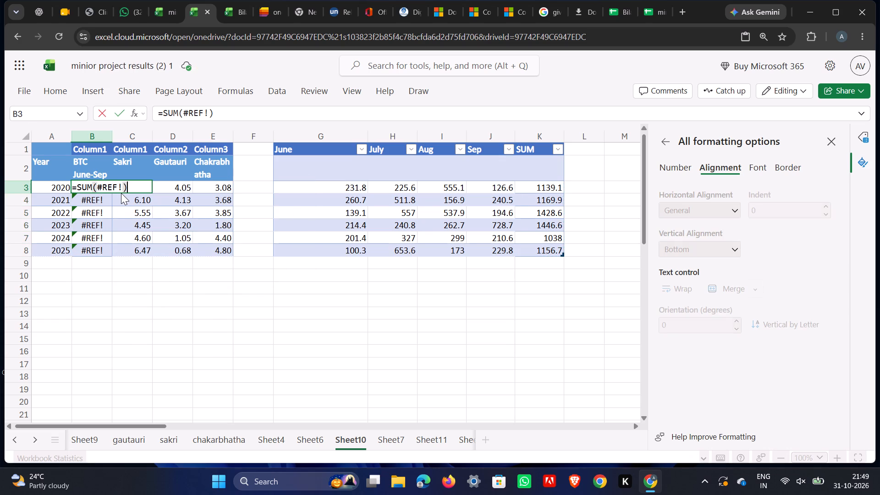
key(BackSpace)
key(BackSpace)
key(BackSpace)
key(BackSpace)
key(BackSpace)
key(BackSpace)
key(BackSpace)
key(BackSpace)
key(BackSpace)
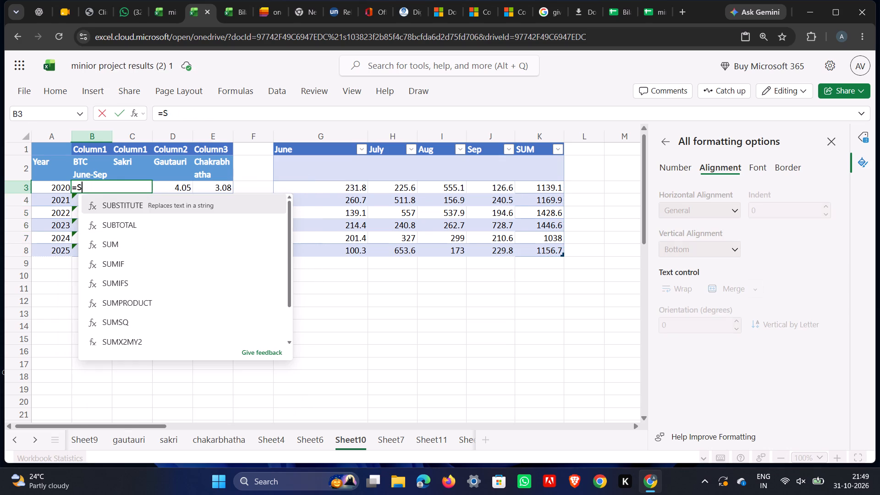
key(BackSpace)
key(BackSpace)
text(13)
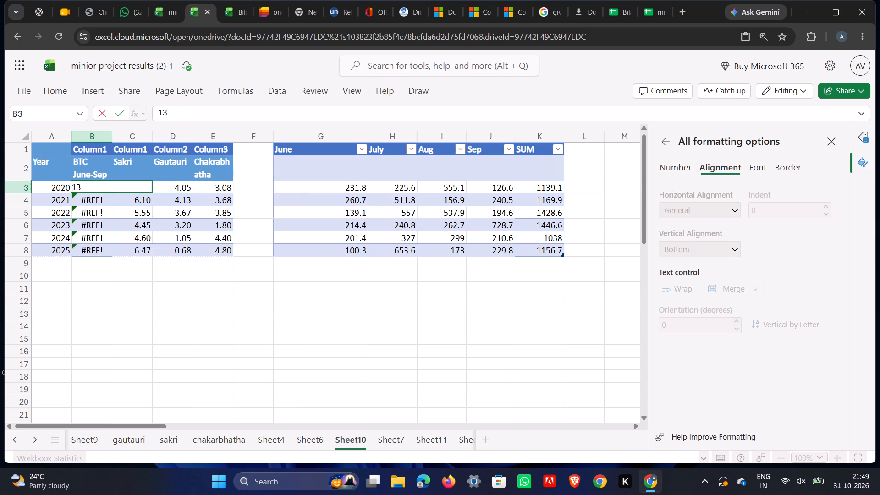
key(BackSpace)
key(1)
key(Page_Down)
key(Page_Up)
key(Delete)
key(End)
key(BackSpace)
key(End)
key(End)
key(Page_Down)
key(Page_Up)
key(Delete)
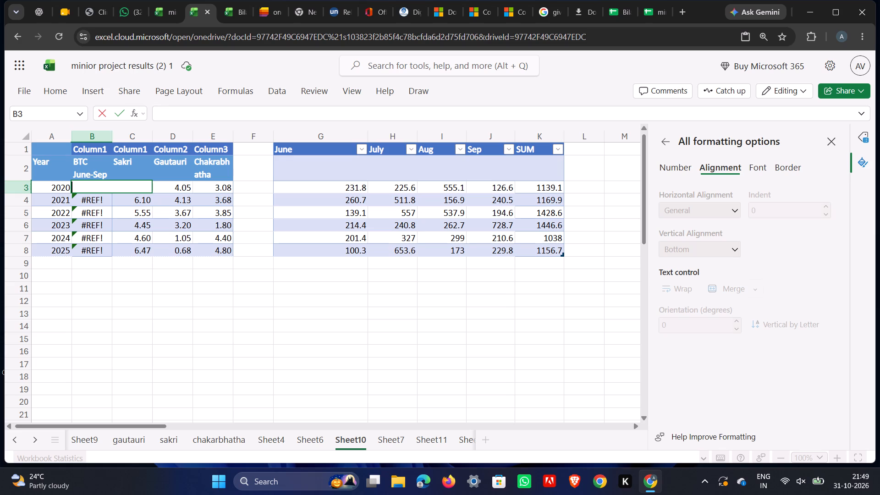
key(End)
click(124, 191)
key(End)
text(11)
text(39.1)
click(103, 199)
Replace the 2021 BTC June-Sep formula in B4 with the value 1169.9.
double_click(103, 200)
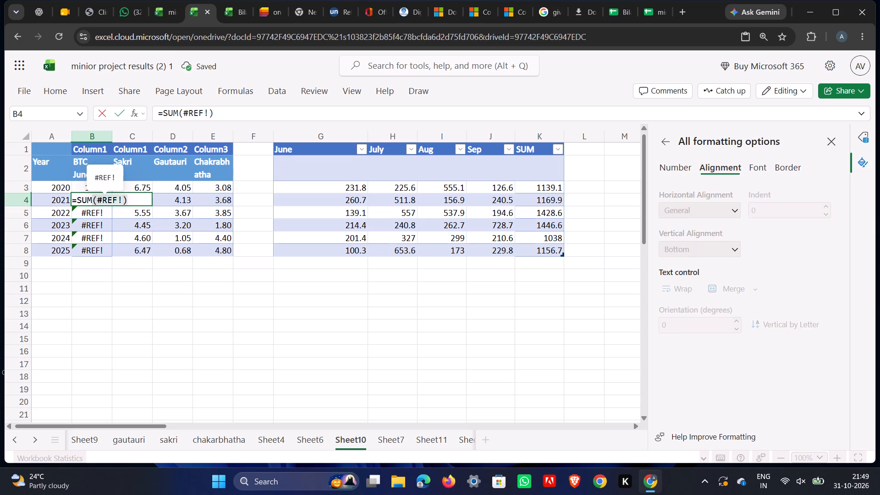
key(BackSpace)
key(BackSpace)
key(BackSpace)
key(BackSpace)
key(BackSpace)
key(BackSpace)
key(BackSpace)
key(BackSpace)
key(BackSpace)
key(BackSpace)
key(BackSpace)
key(BackSpace)
key(BackSpace)
key(BackSpace)
key(BackSpace)
key(BackSpace)
key(BackSpace)
key(BackSpace)
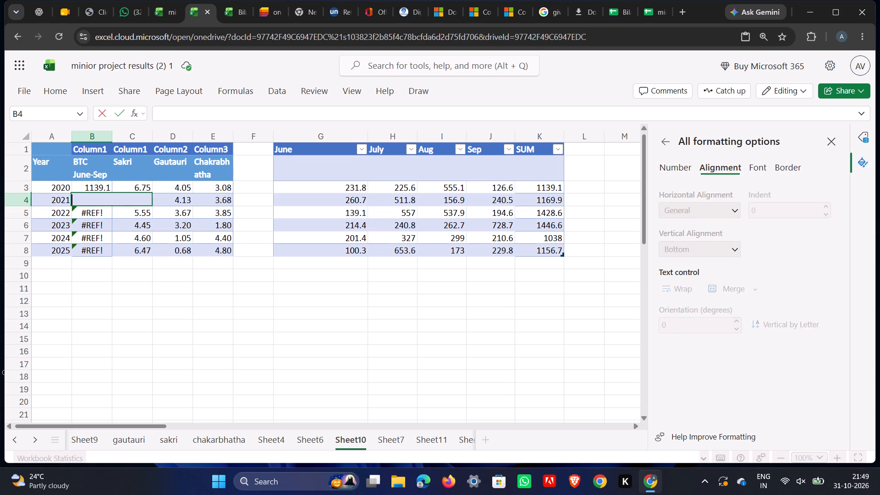
text(11)
text(69.9)
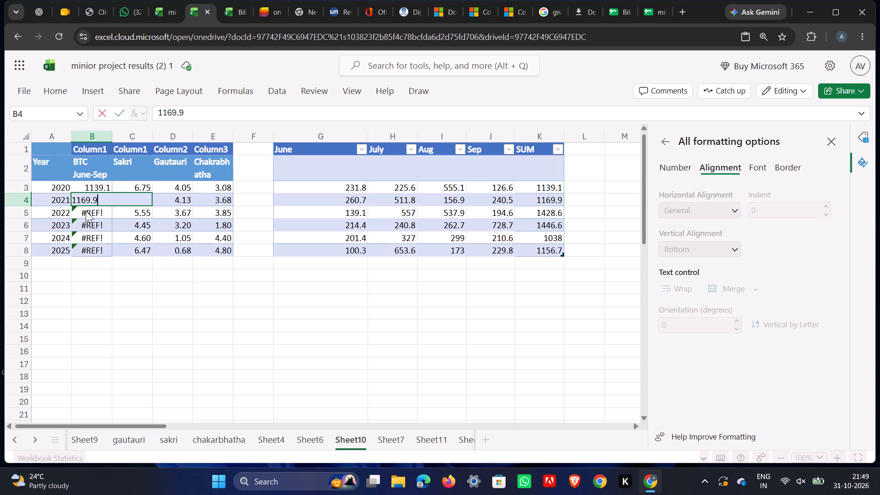
Replace the 2022 BTC June-Sep formula in B5 with the value 1428.6.
double_click(97, 216)
key(BackSpace)
key(BackSpace)
key(BackSpace)
key(BackSpace)
key(BackSpace)
key(BackSpace)
key(BackSpace)
key(BackSpace)
key(BackSpace)
key(BackSpace)
key(BackSpace)
key(BackSpace)
key(BackSpace)
key(BackSpace)
key(BackSpace)
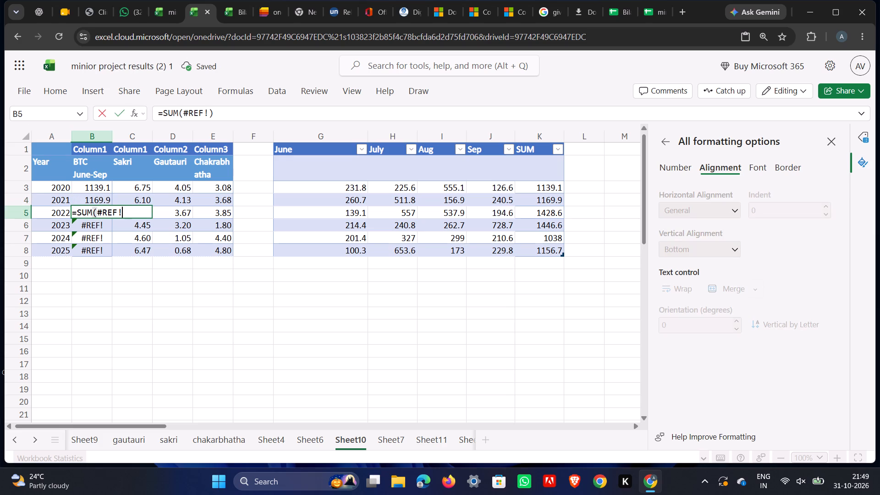
text(142)
text(8.6)
click(102, 280)
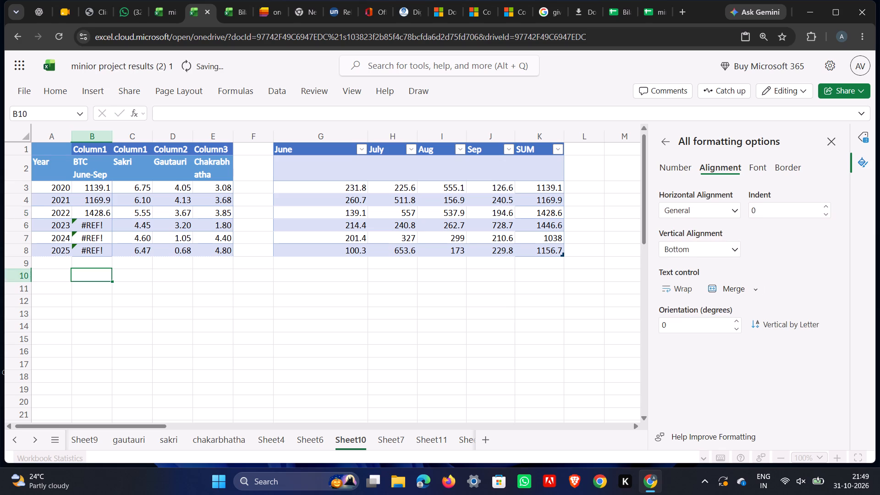
Replace the 2023 BTC June-Sep formula in B6 with the value 1446.6.
double_click(103, 227)
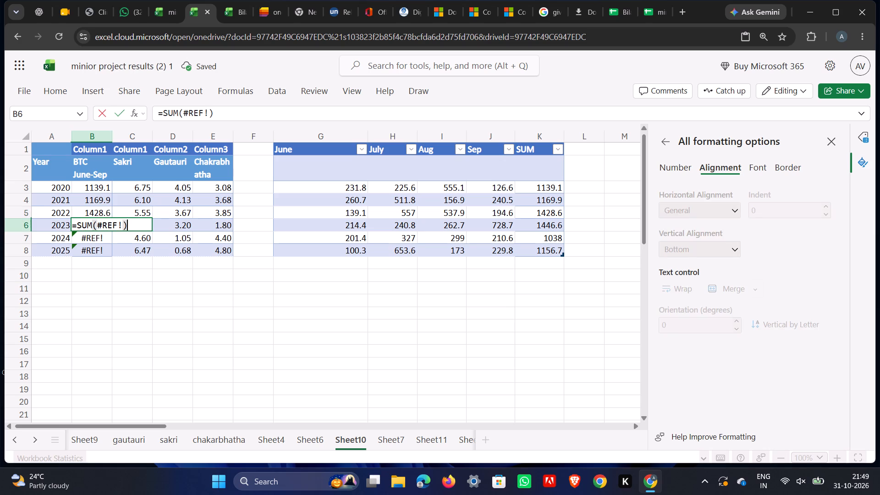
key(BackSpace)
key(BackSpace)
key(BackSpace)
key(BackSpace)
key(BackSpace)
key(BackSpace)
key(BackSpace)
key(BackSpace)
key(BackSpace)
key(BackSpace)
key(BackSpace)
key(BackSpace)
key(BackSpace)
key(BackSpace)
key(BackSpace)
key(BackSpace)
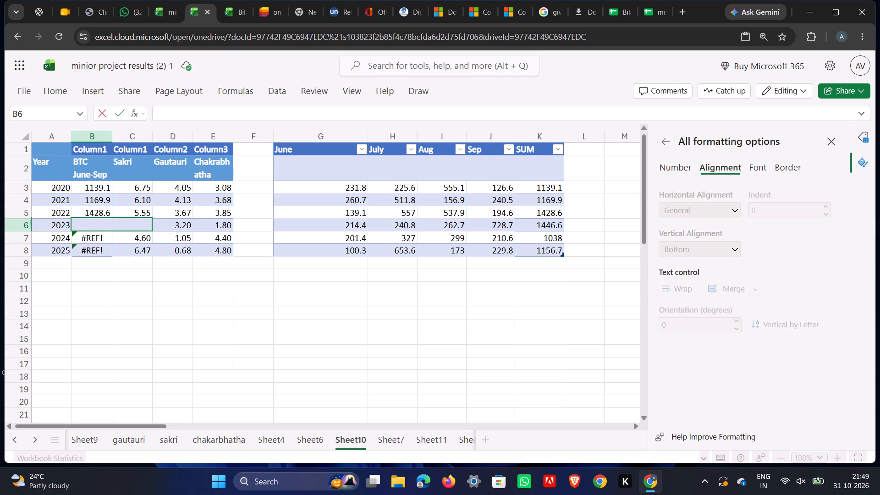
text(1446)
text(.6)
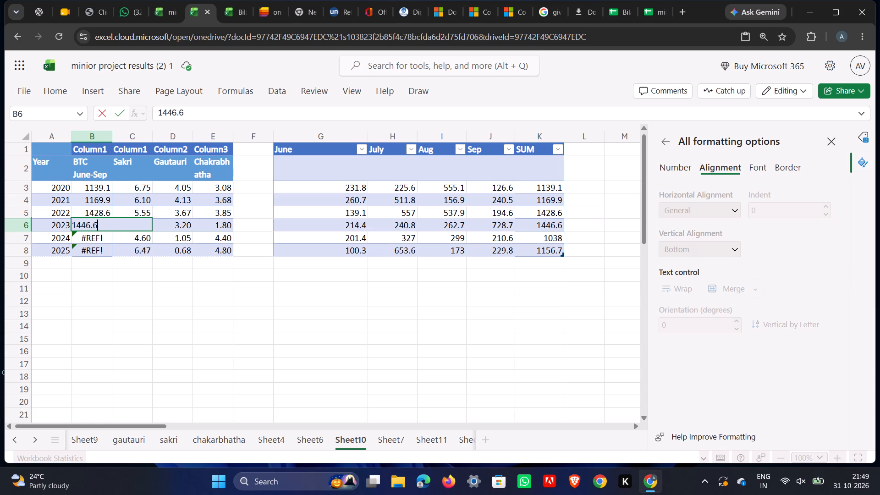
click(151, 277)
Replace the 2024 BTC June-Sep formula in B7 with the value 1038.
double_click(93, 237)
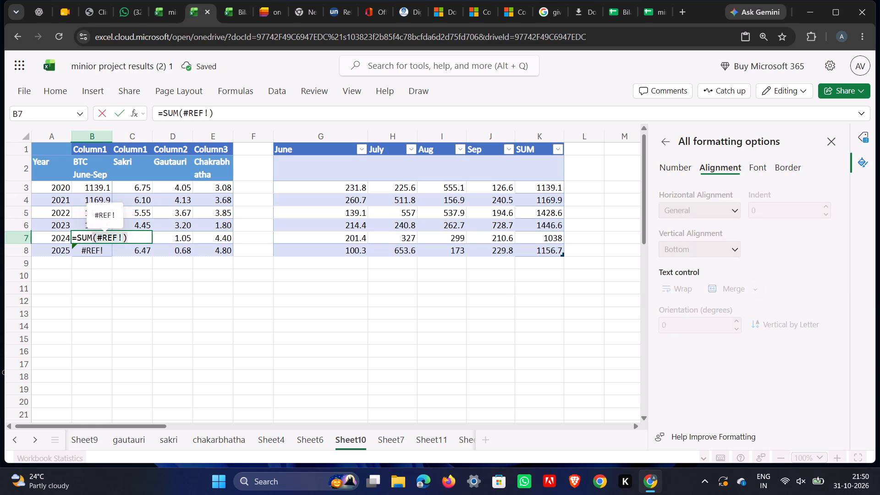
click(125, 239)
drag(130, 237, 75, 239)
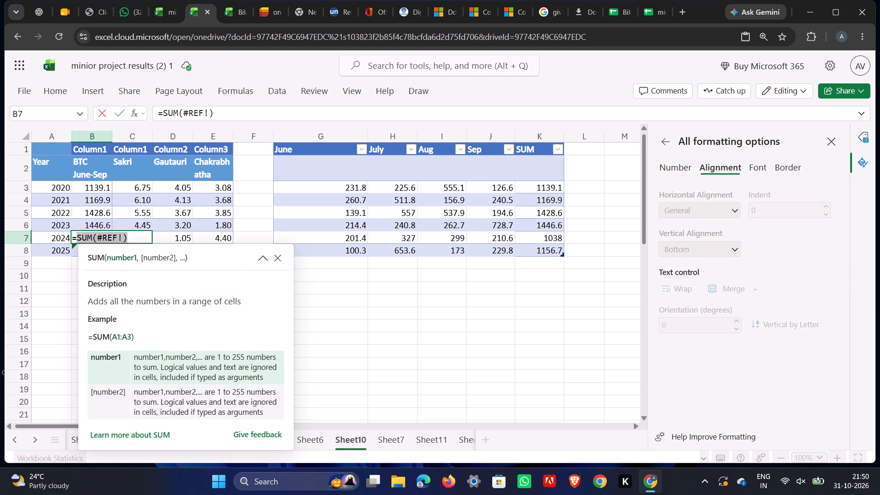
drag(75, 239, 70, 237)
text(1038)
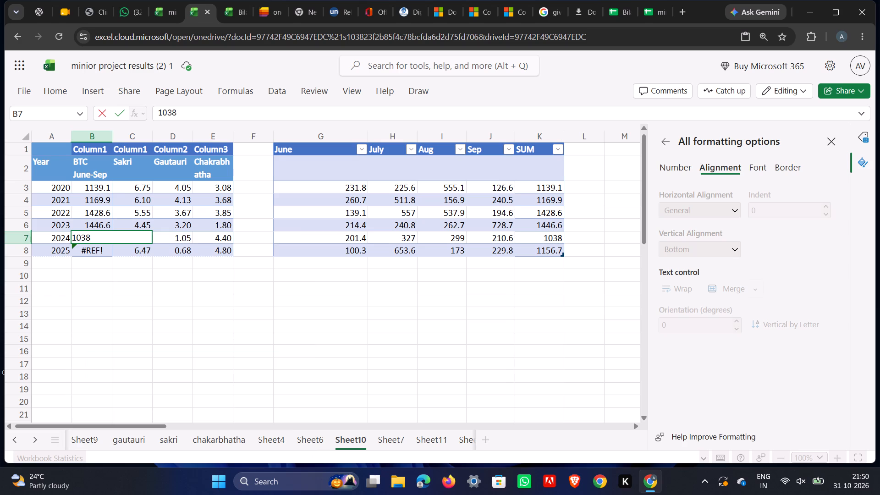
drag(75, 276, 88, 268)
Replace the 2025 BTC June-Sep formula in B8 with the value 1156.7.
double_click(94, 250)
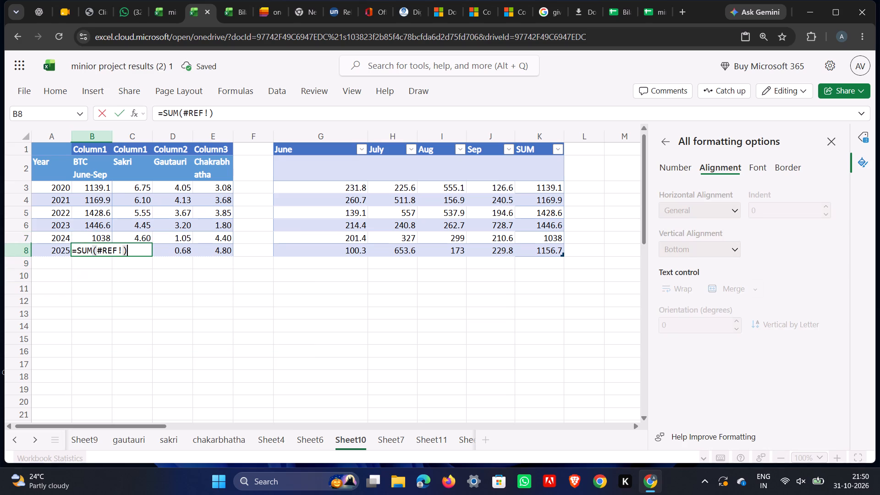
key(BackSpace)
key(BackSpace)
key(BackSpace)
key(BackSpace)
key(BackSpace)
key(BackSpace)
key(BackSpace)
key(BackSpace)
key(BackSpace)
key(BackSpace)
key(BackSpace)
key(BackSpace)
key(BackSpace)
key(BackSpace)
key(BackSpace)
key(BackSpace)
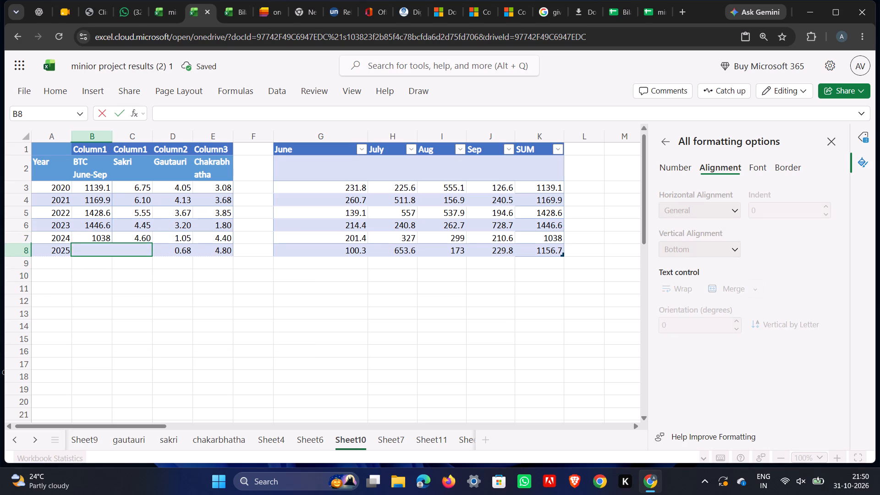
text(11)
text(56.7)
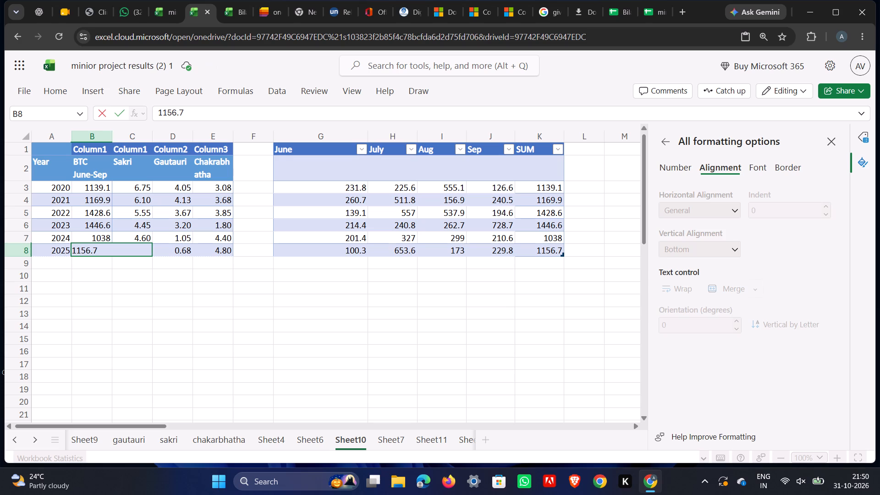
click(133, 278)
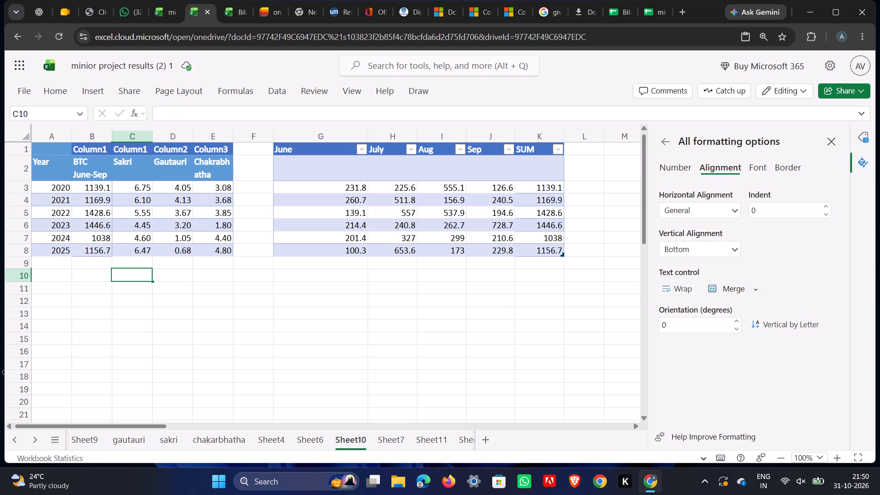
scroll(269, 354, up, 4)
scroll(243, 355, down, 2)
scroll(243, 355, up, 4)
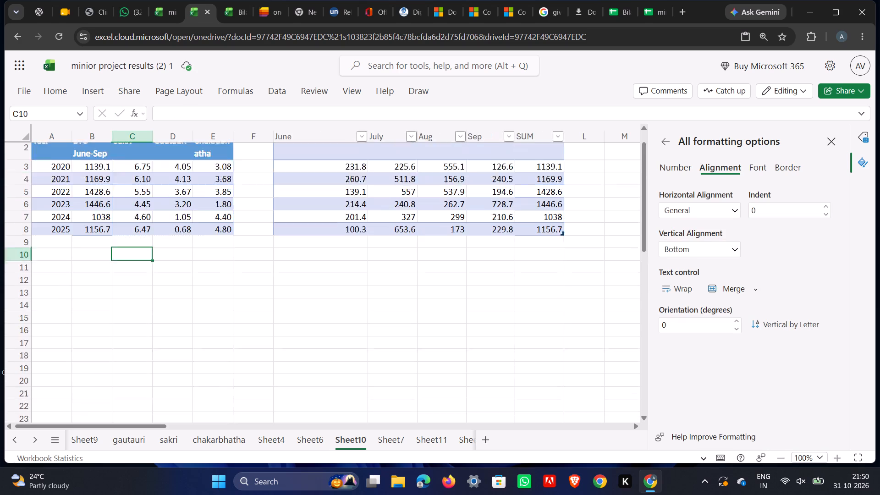
Delete Sheet12, the sheet holding the empty PivotTable1.
scroll(243, 355, up, 3)
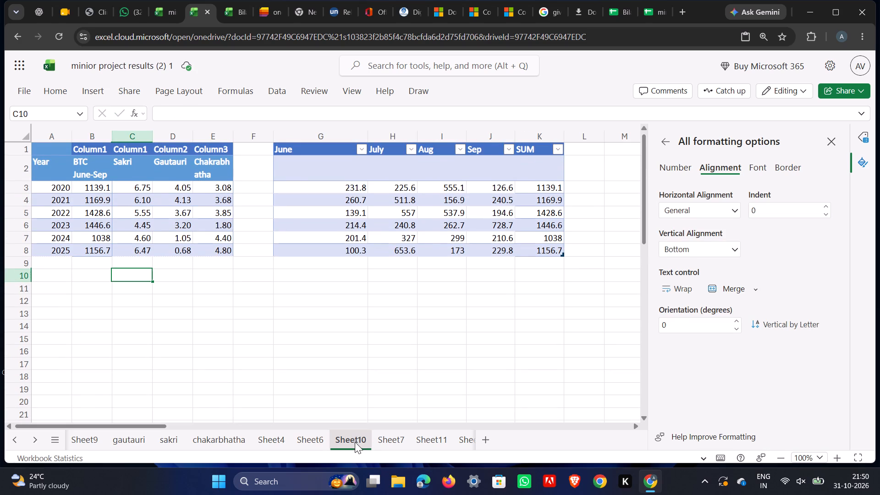
click(368, 439)
click(378, 435)
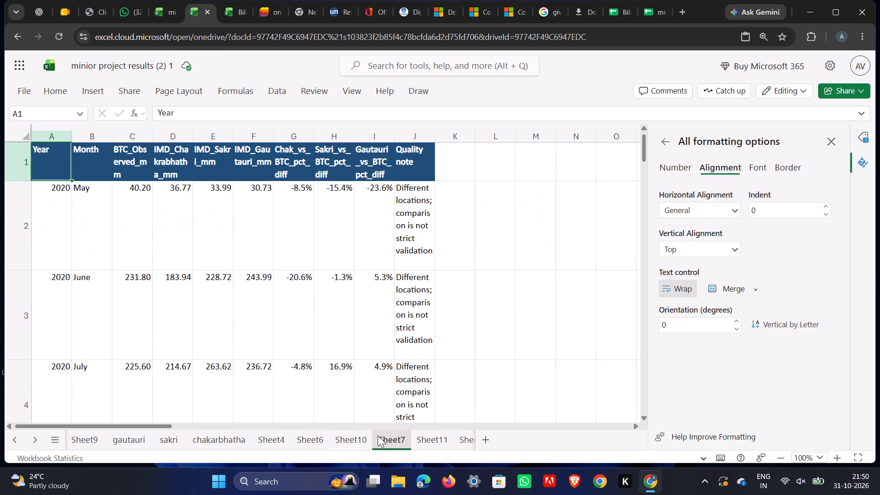
right_click(418, 434)
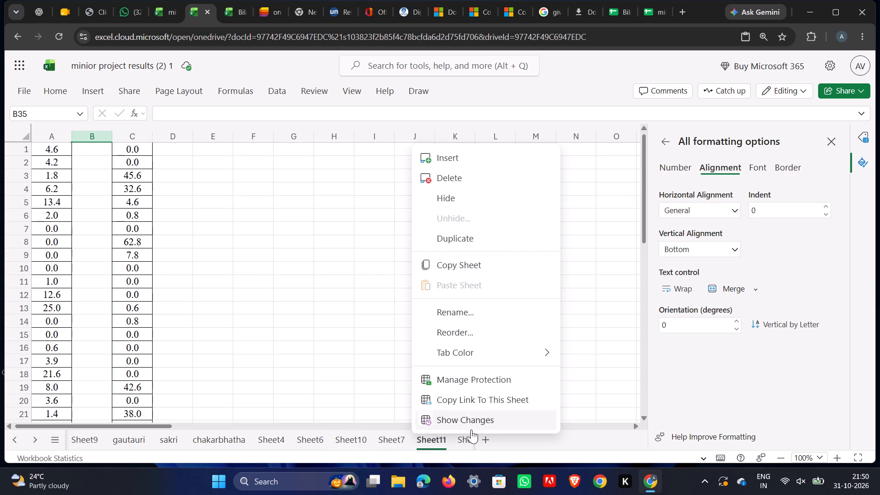
click(463, 440)
click(463, 440)
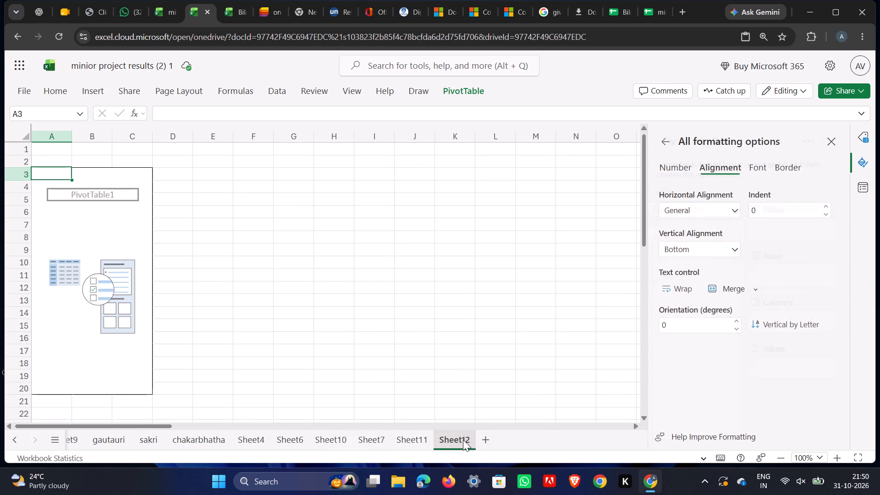
right_click(450, 446)
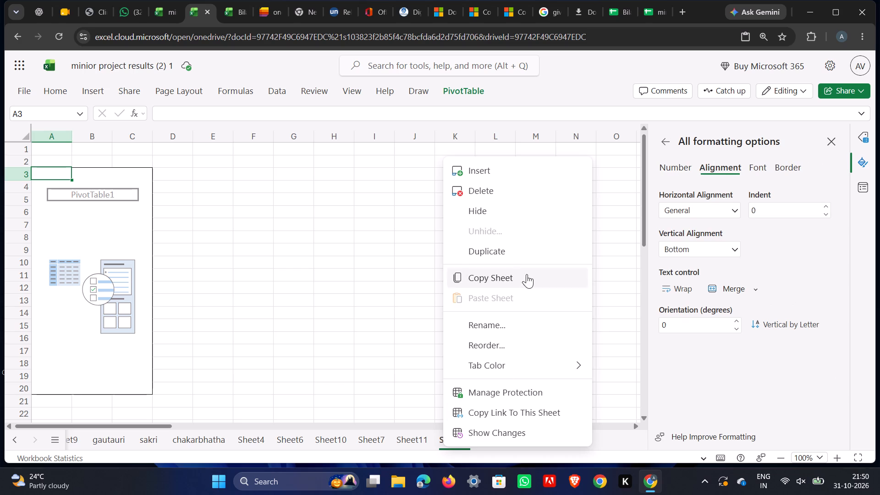
click(508, 187)
click(478, 297)
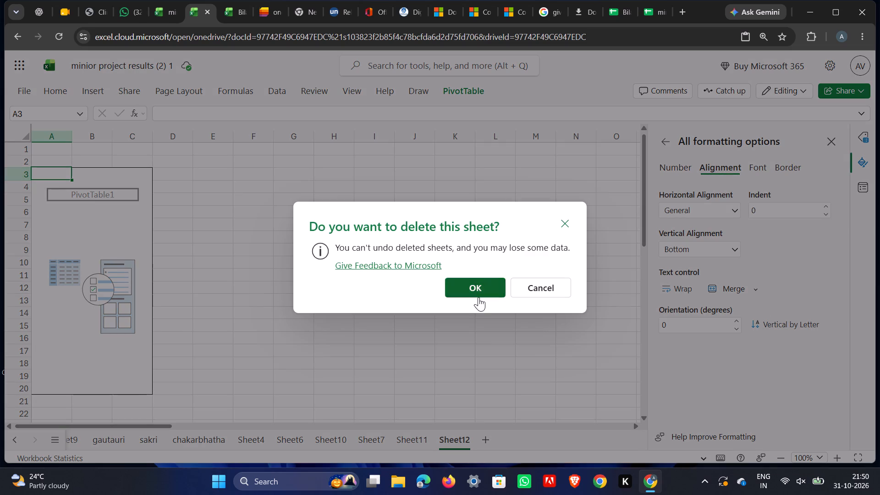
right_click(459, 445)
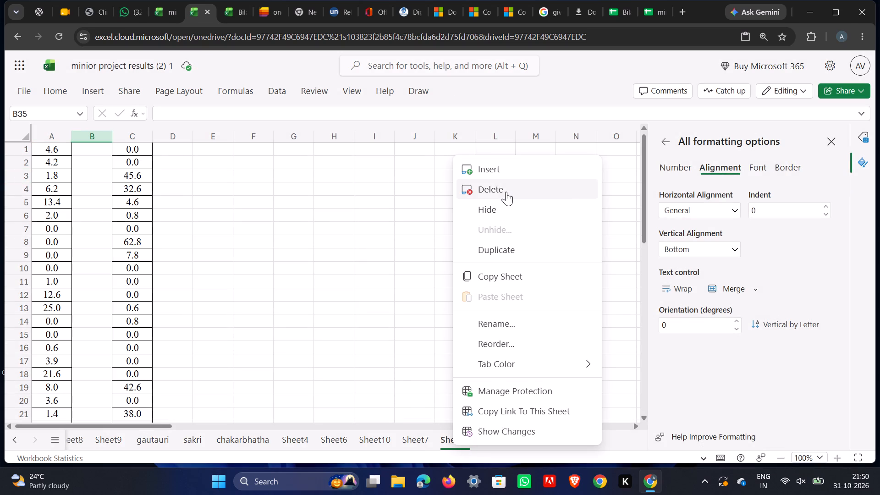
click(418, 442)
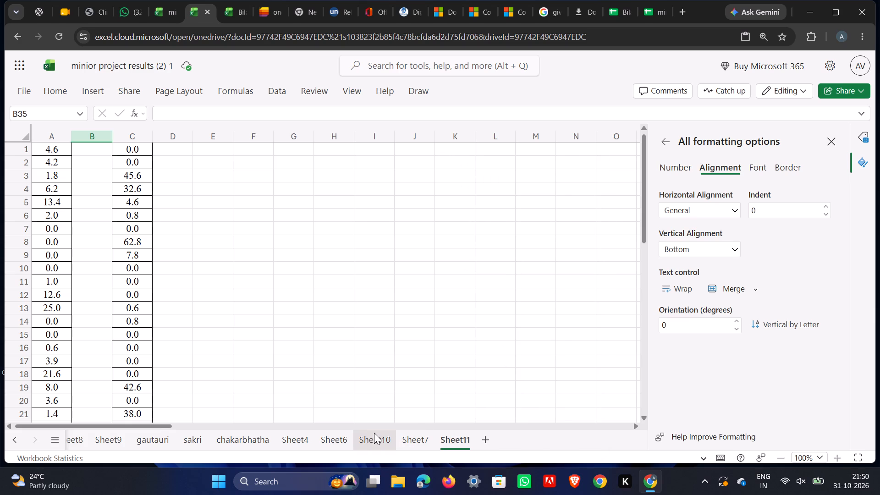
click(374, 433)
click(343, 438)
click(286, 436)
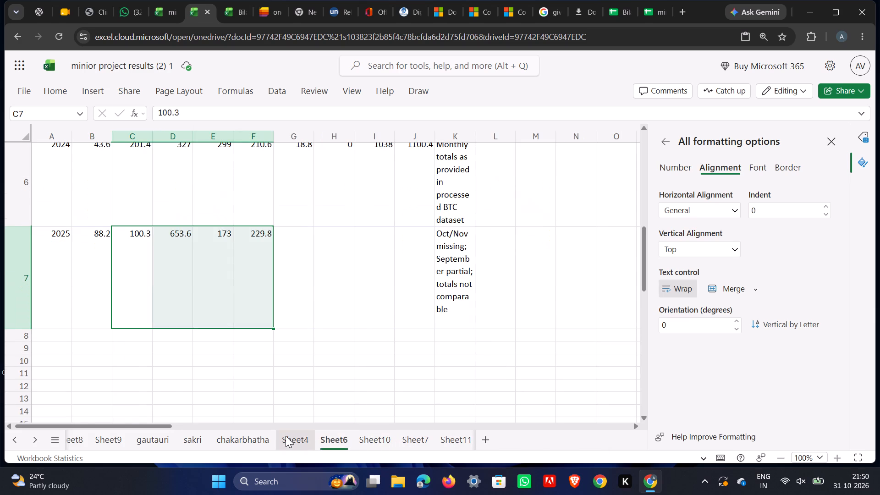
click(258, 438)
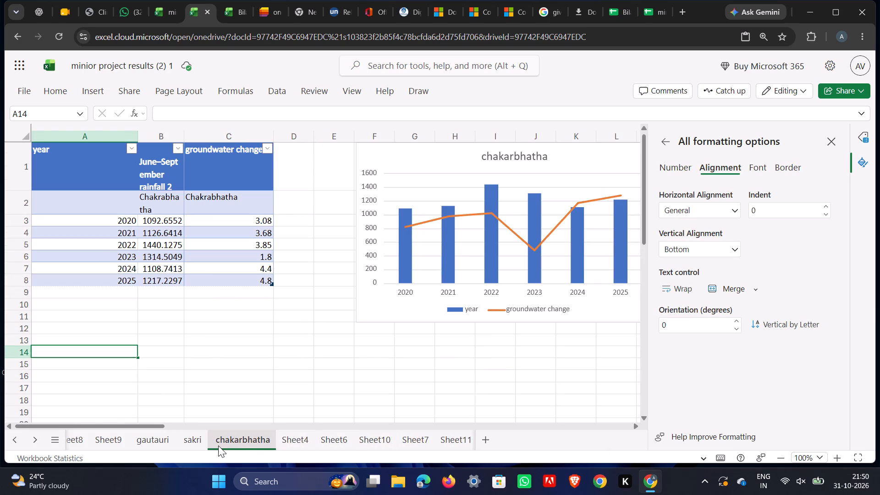
Rename Sheet4, the sheet with the daily rainfall records, as BTC Daily.
double_click(296, 436)
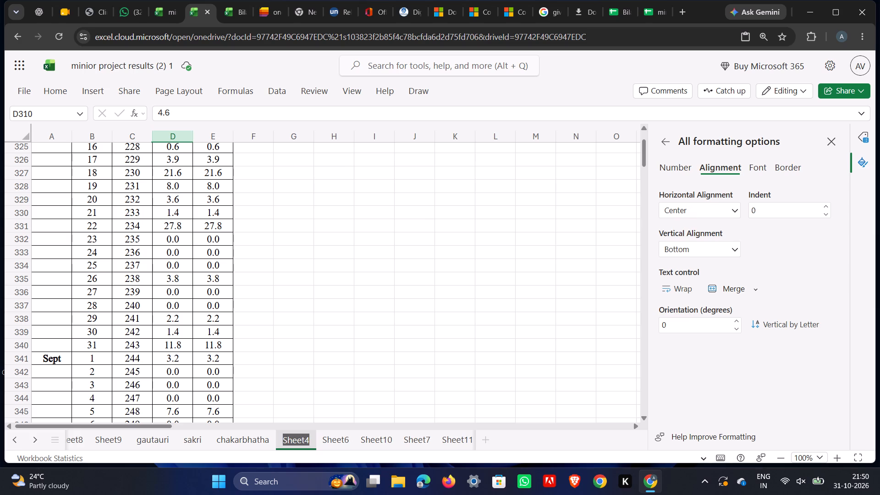
right_click(296, 436)
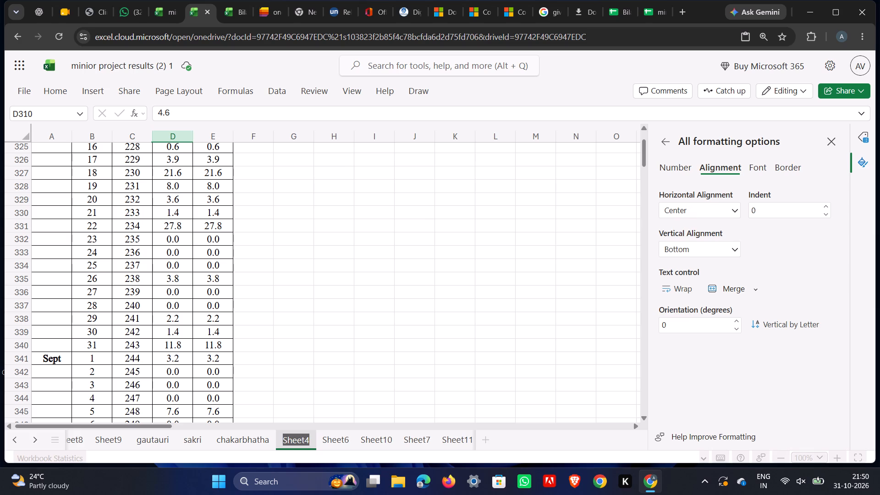
key(shift+b)
text(TC)
key(space)
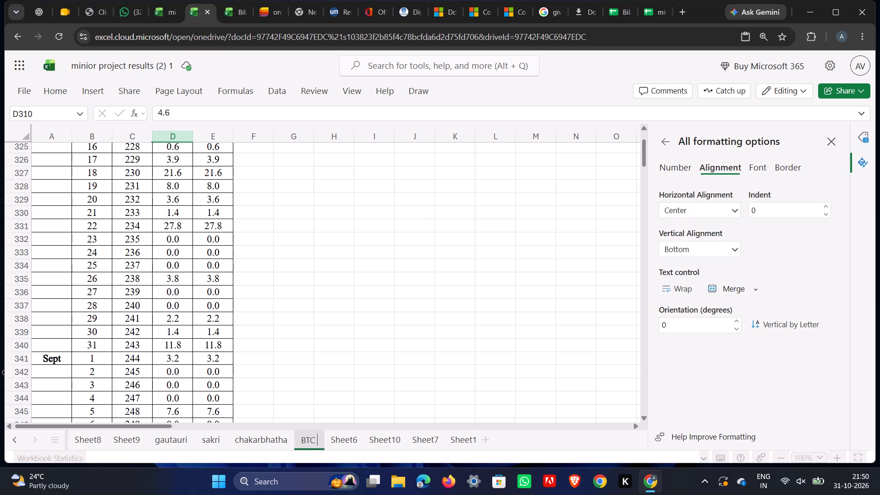
key(shift+d)
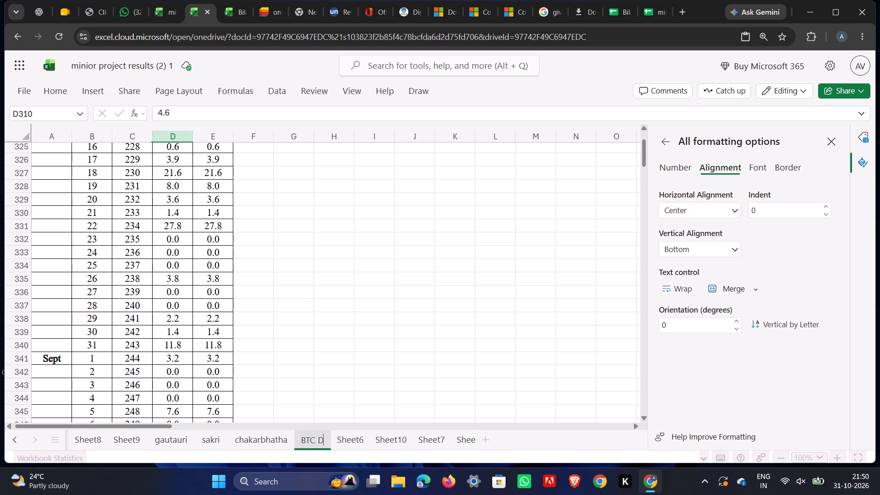
text(ai)
text(ly)
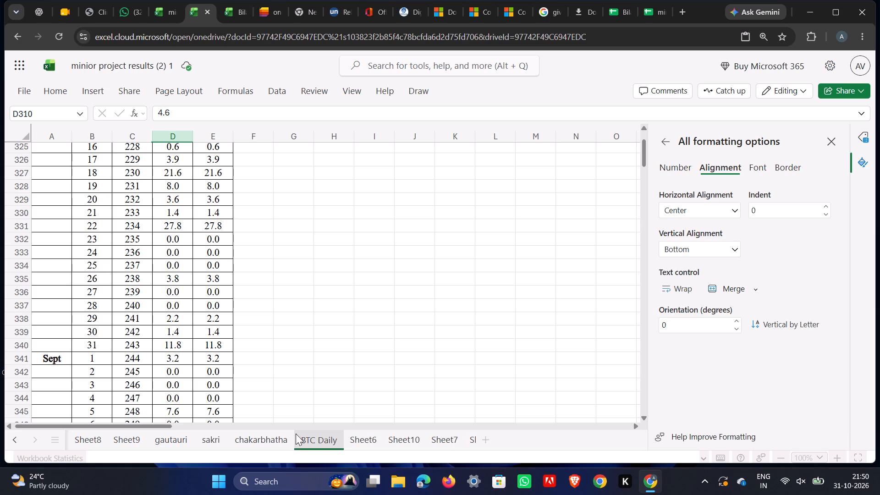
click(370, 443)
Rename Sheet6, the sheet with the monthly rainfall totals, as BTC Monthly.
click(368, 443)
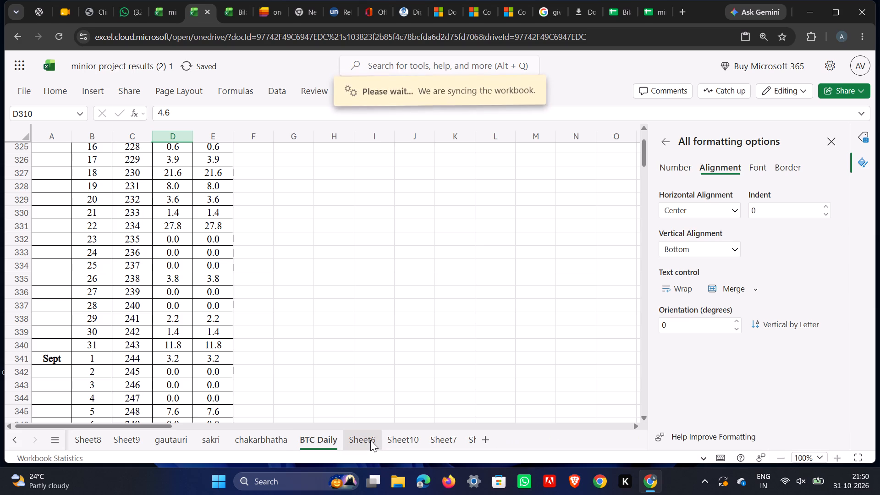
click(370, 440)
double_click(370, 440)
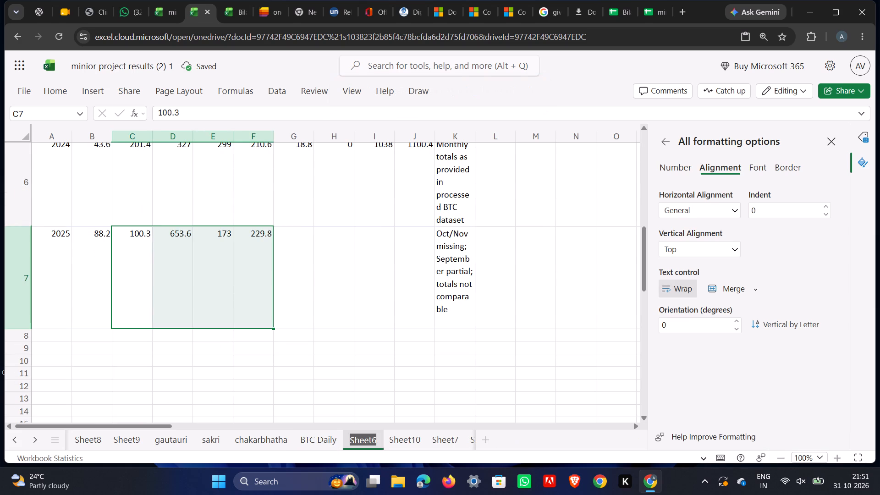
key(BackSpace)
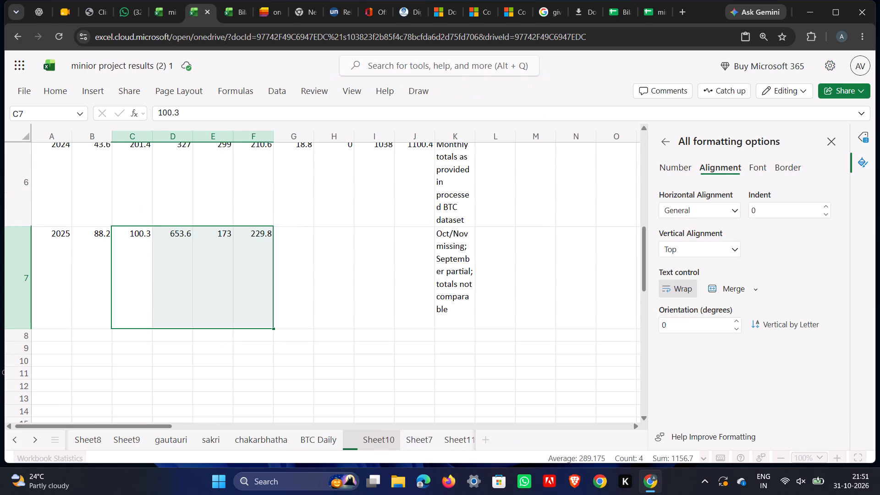
text(BTC)
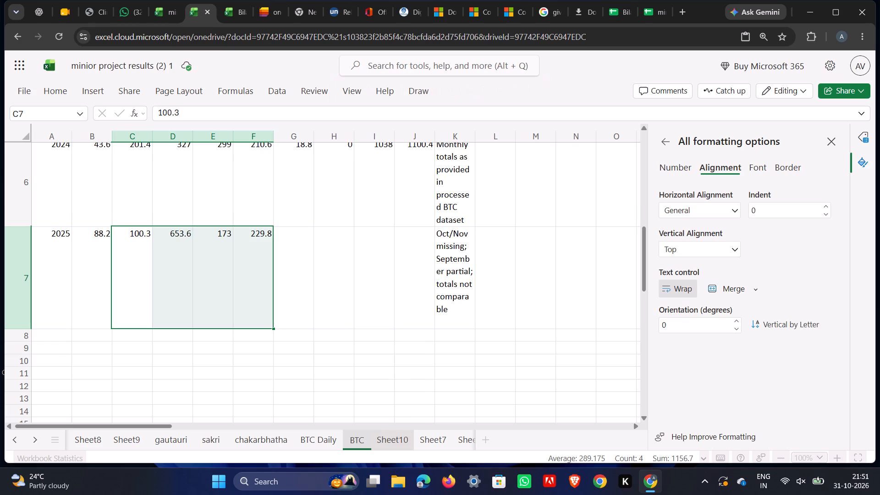
key(space)
text(MONTHLY)
key(BackSpace)
key(BackSpace)
key(BackSpace)
key(BackSpace)
key(BackSpace)
key(BackSpace)
text(onthly)
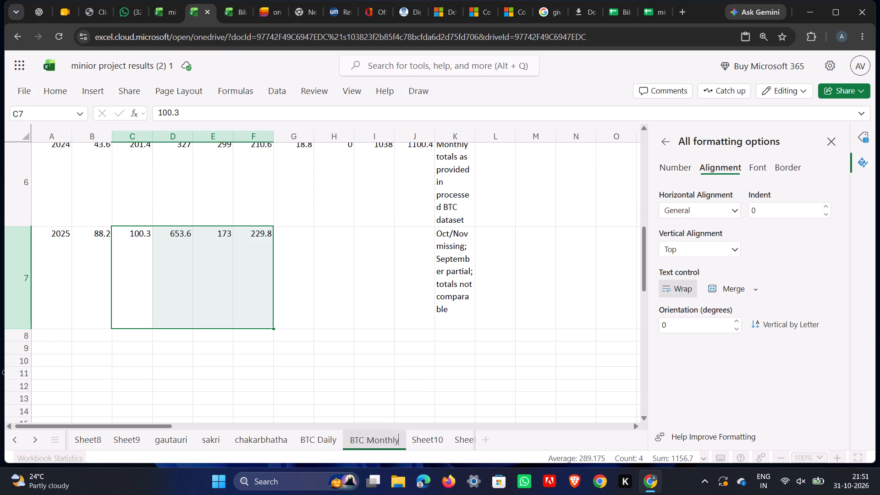
double_click(432, 436)
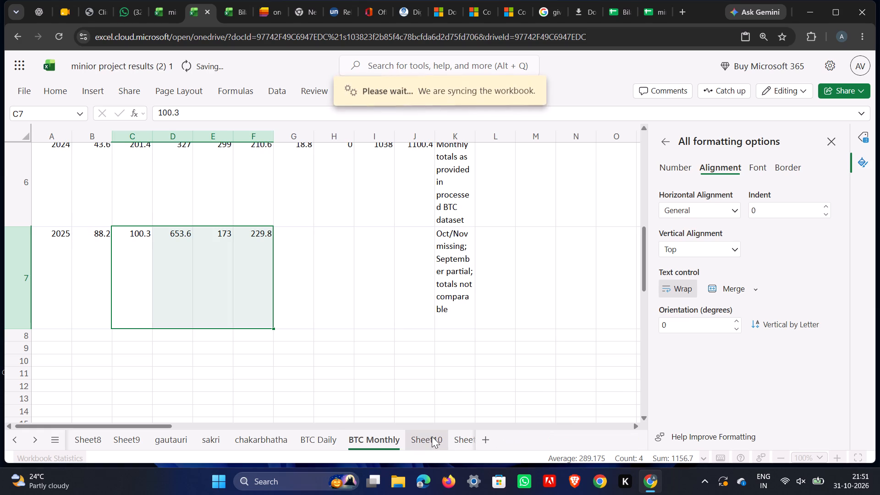
Check the BTC Monthly and Sheet3 sheets in the minior project results workbook against Sheet10.
click(432, 436)
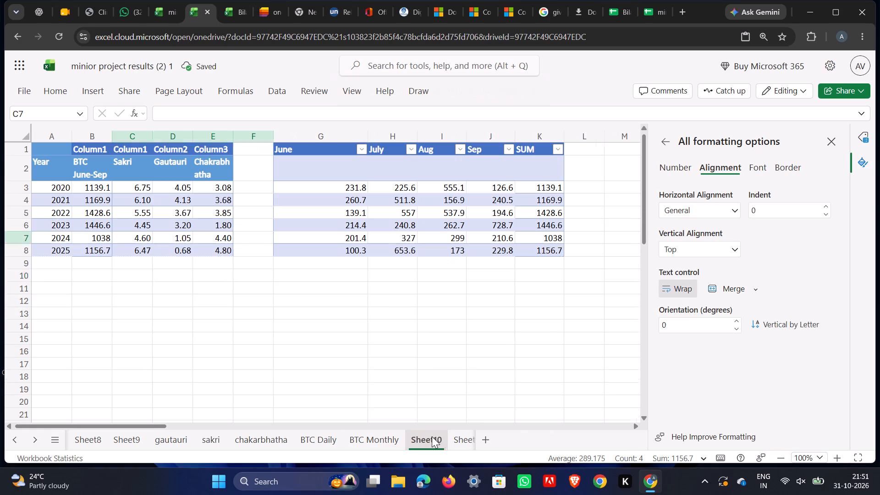
double_click(432, 436)
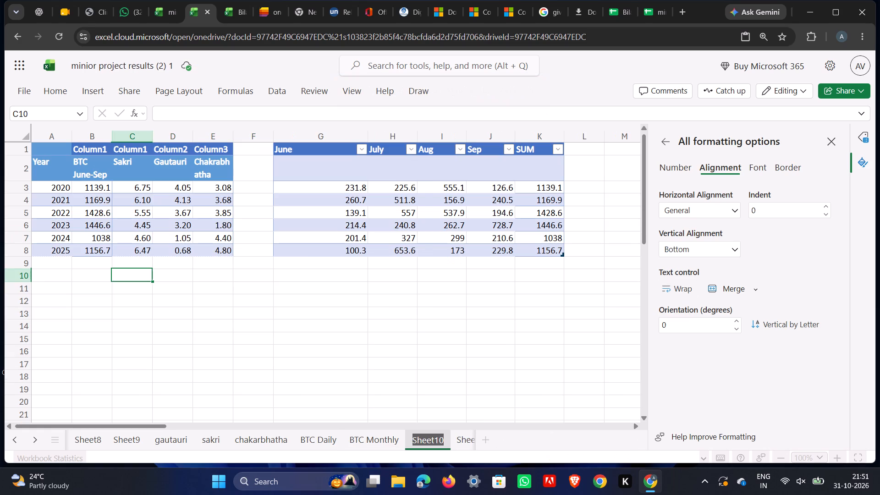
click(160, 17)
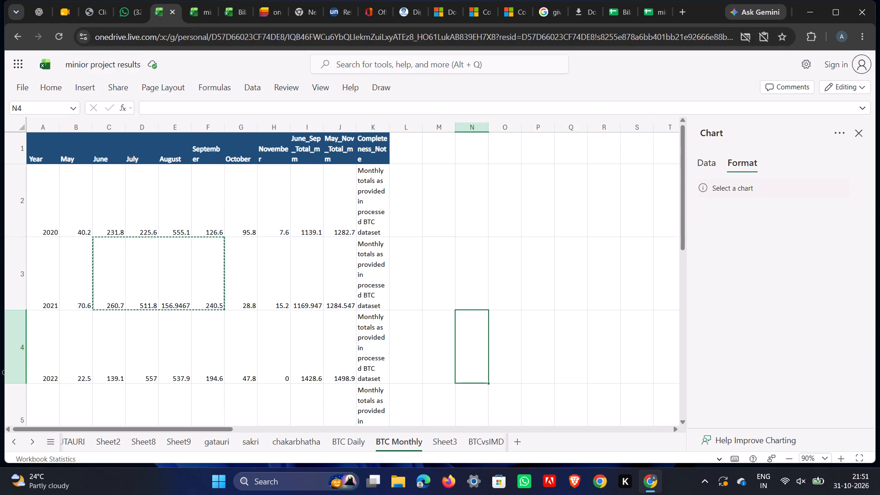
click(441, 434)
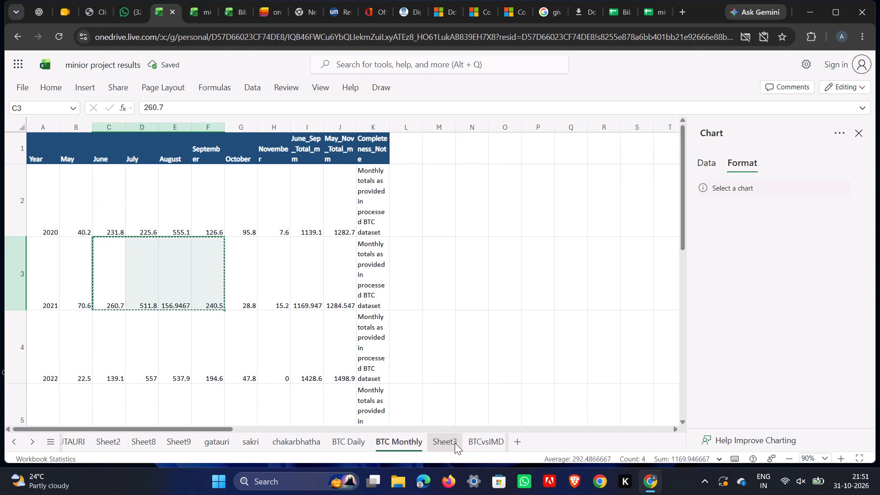
click(476, 442)
click(458, 443)
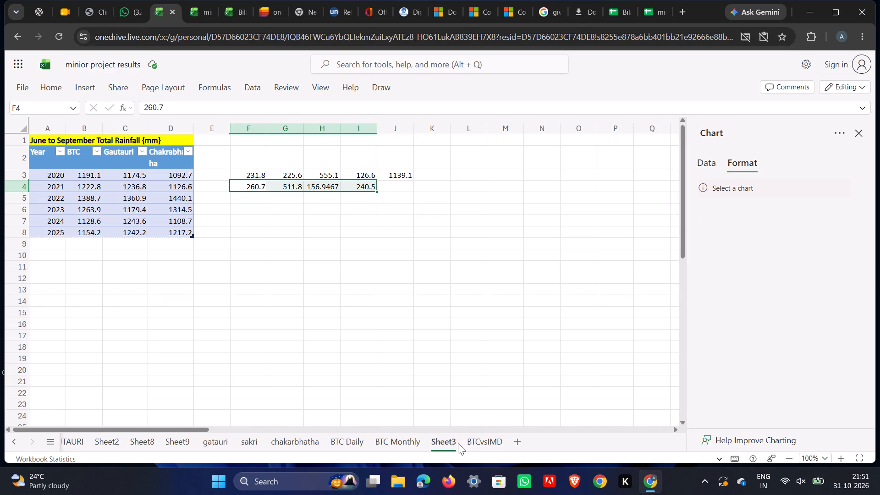
click(388, 376)
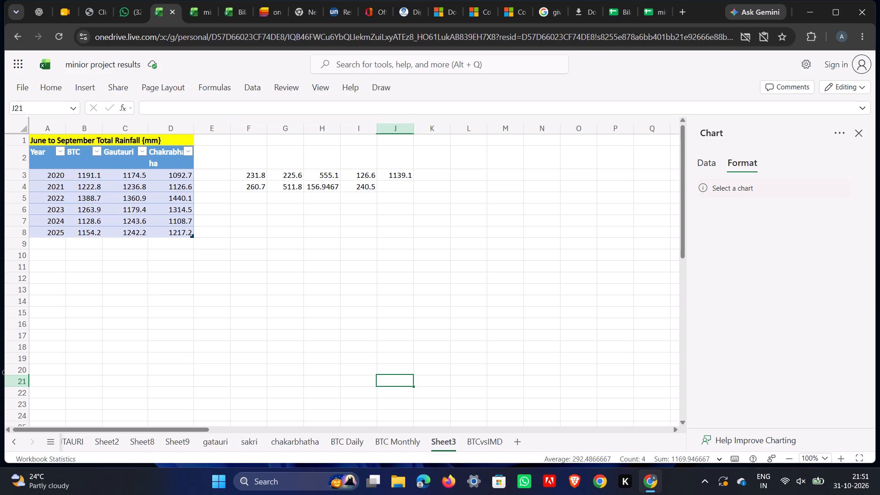
Copy the entire contents of Sheet10 in minior project results (2) 1 into a new sheet of the minior project results workbook.
click(203, 11)
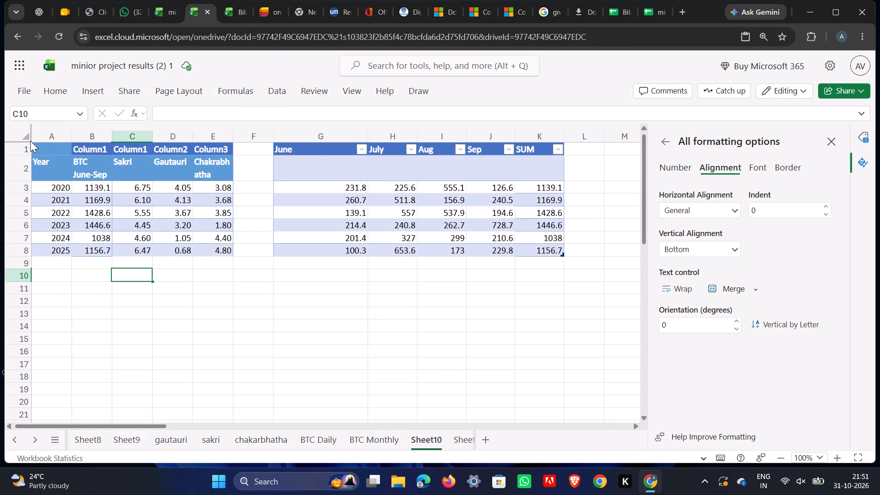
drag(30, 141, 77, 154)
click(22, 133)
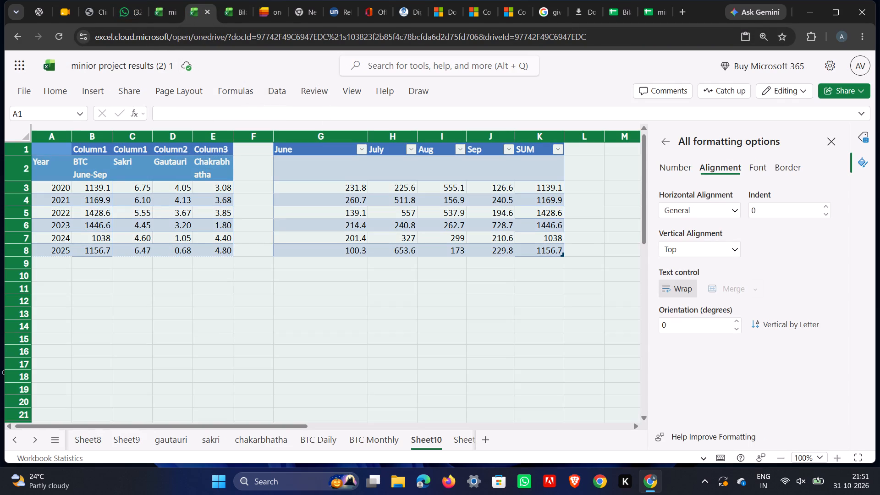
key(ctrl+c)
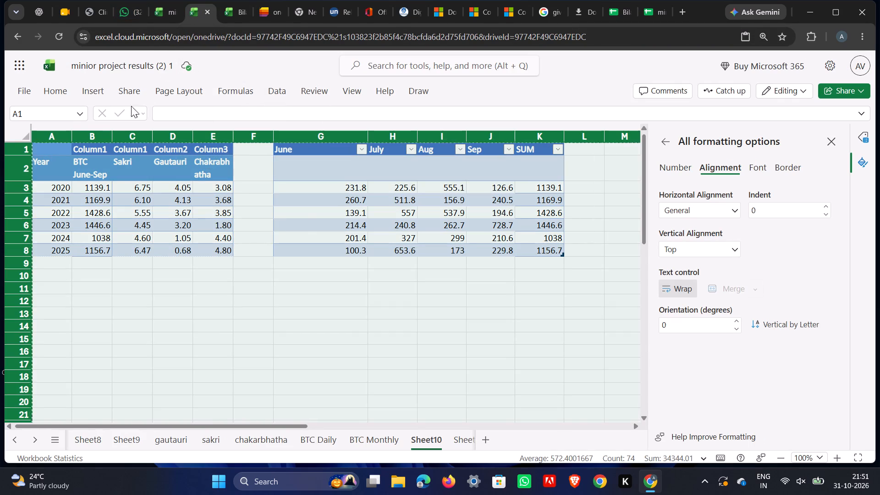
click(169, 12)
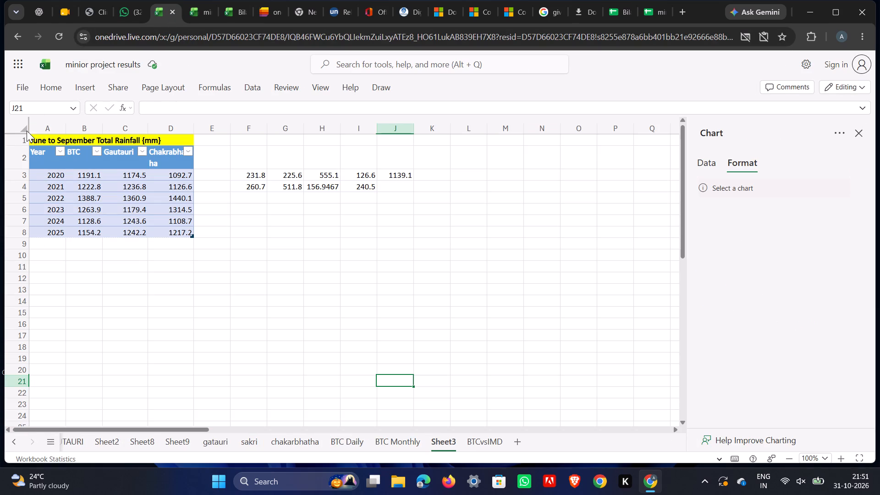
click(514, 441)
click(514, 441)
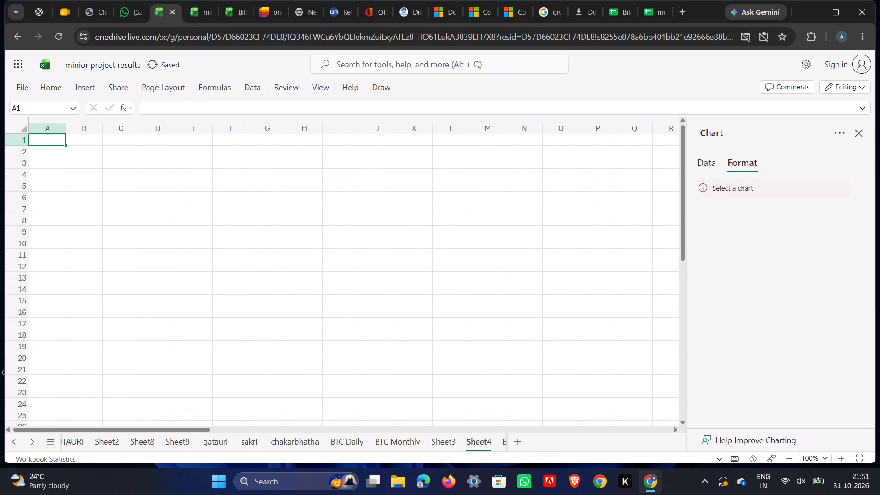
key(ctrl+v)
click(196, 288)
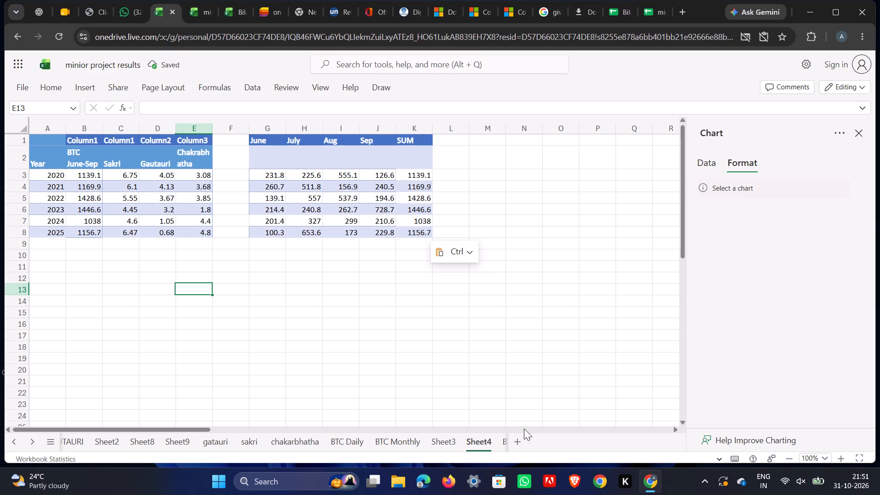
Move the new Sheet4 ahead of Sheet3 in the sheet order, directly after BTC Monthly.
drag(481, 438, 434, 448)
click(492, 439)
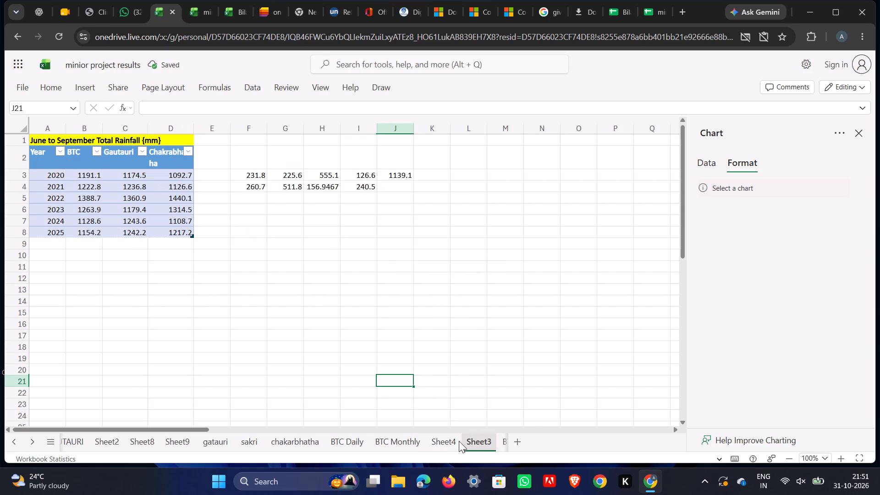
click(453, 441)
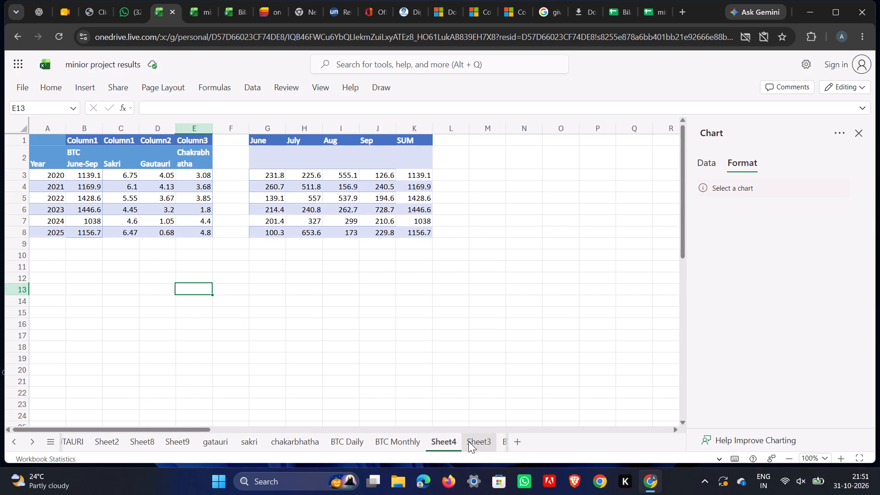
Rename Sheet4, the sheet with the copied BTC rainfall and groundwater table, as BTCvsGW.
right_click(473, 440)
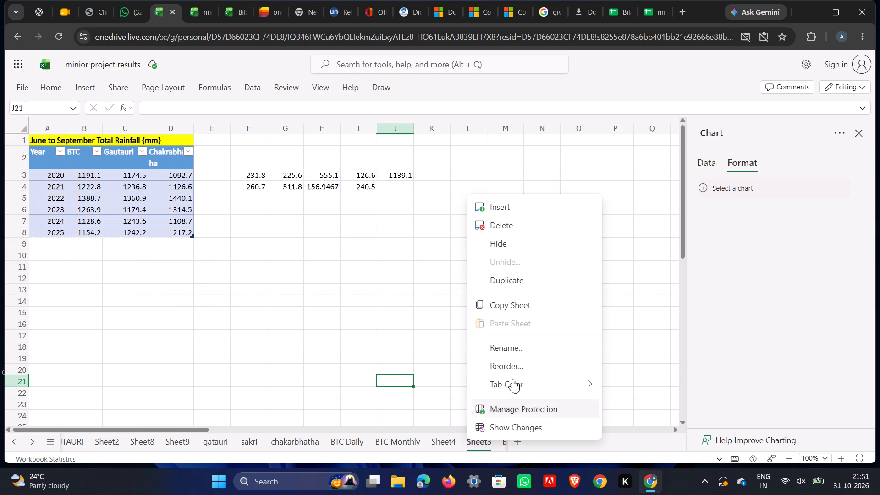
click(440, 443)
click(440, 435)
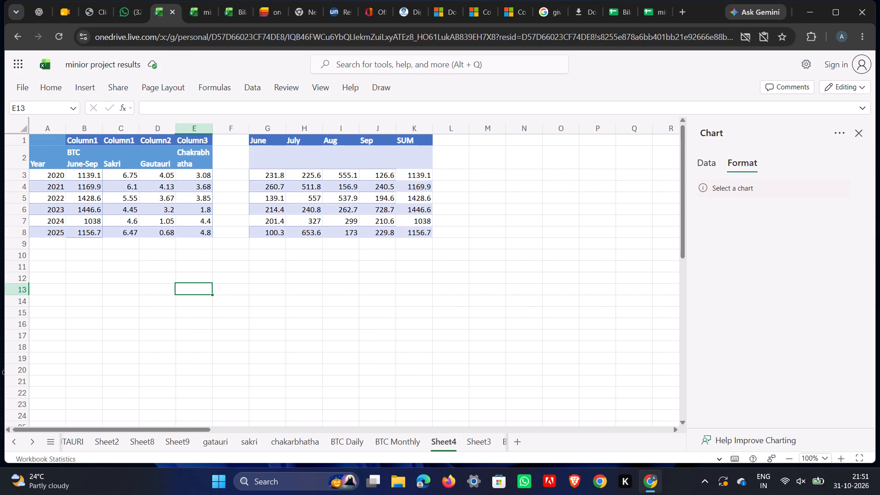
double_click(437, 446)
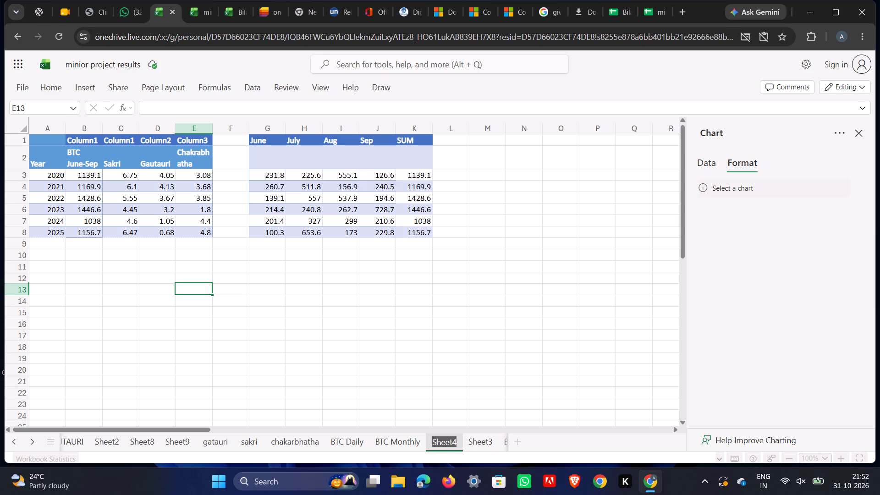
key(BackSpace)
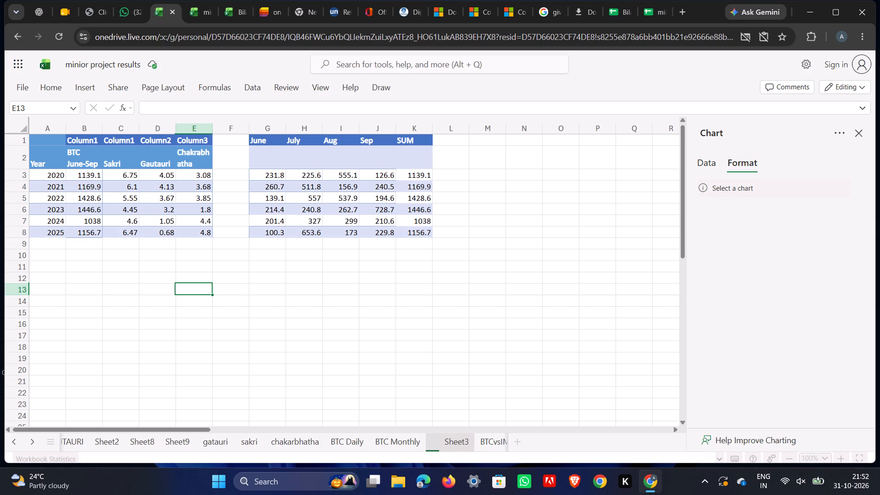
text(BTCvs)
key(space)
key(BackSpace)
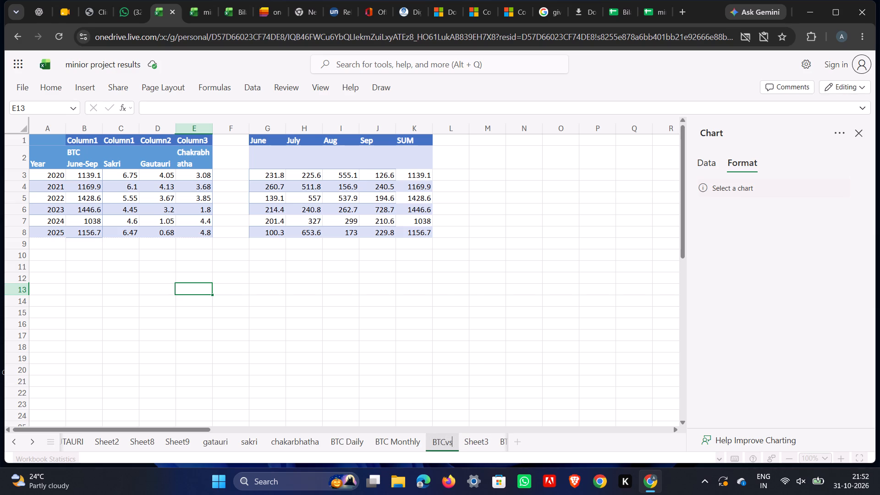
text(GW)
click(545, 380)
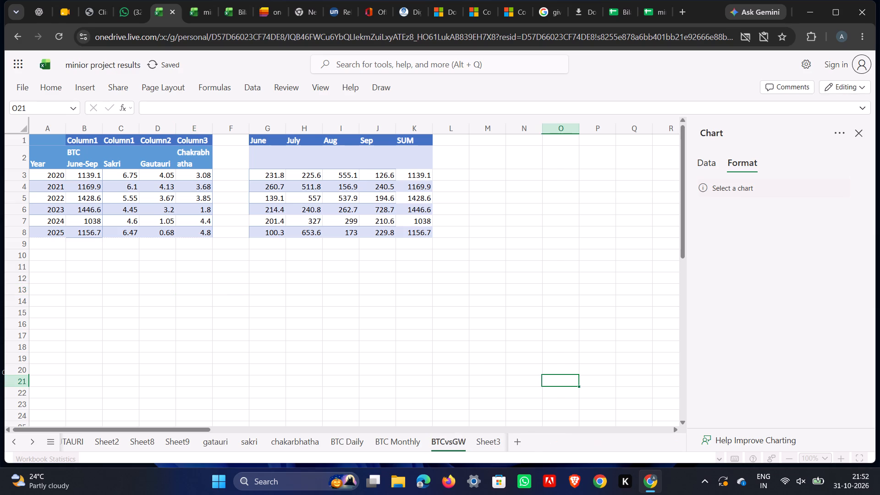
Delete Sheet3, the sheet with the old June to September Total Rainfall table.
click(479, 440)
right_click(479, 440)
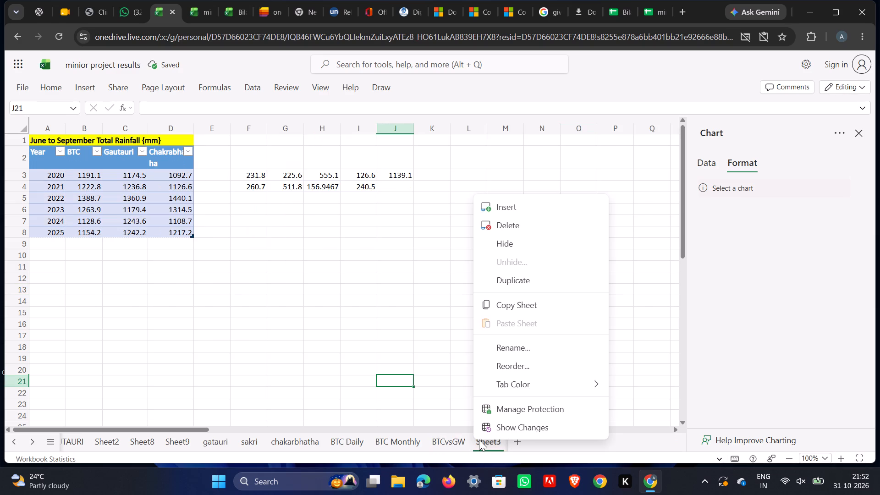
click(524, 231)
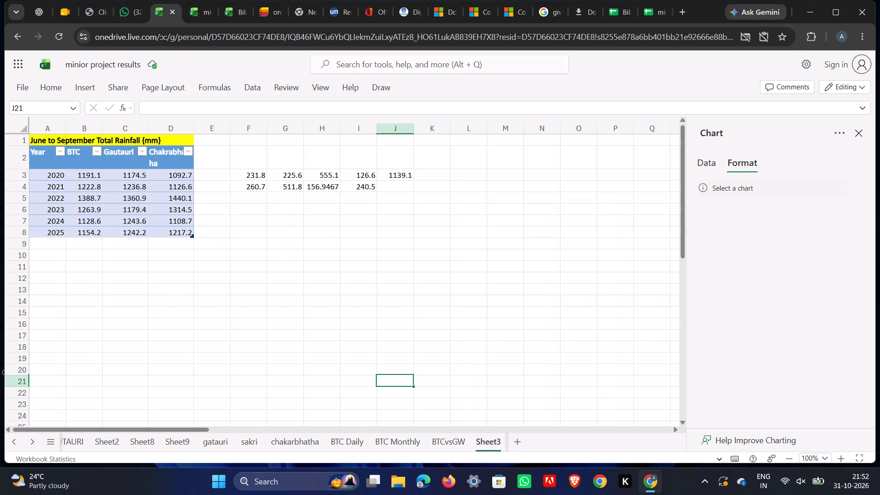
click(463, 279)
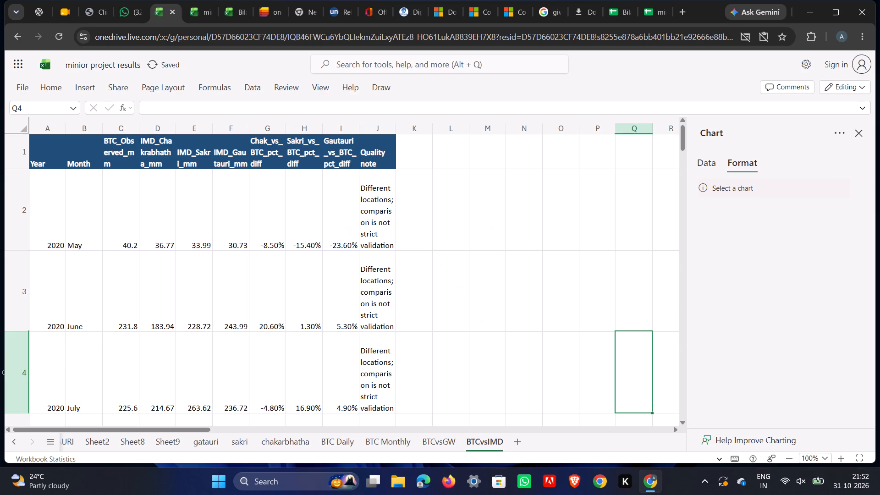
Review the BTCvsIMD, BTCvsGW, BTC Monthly, BTC Daily, chakarbhatha, sakri and gatauri sheets, including the existing rainfall and groundwater charts.
click(495, 444)
click(440, 441)
click(373, 437)
click(319, 441)
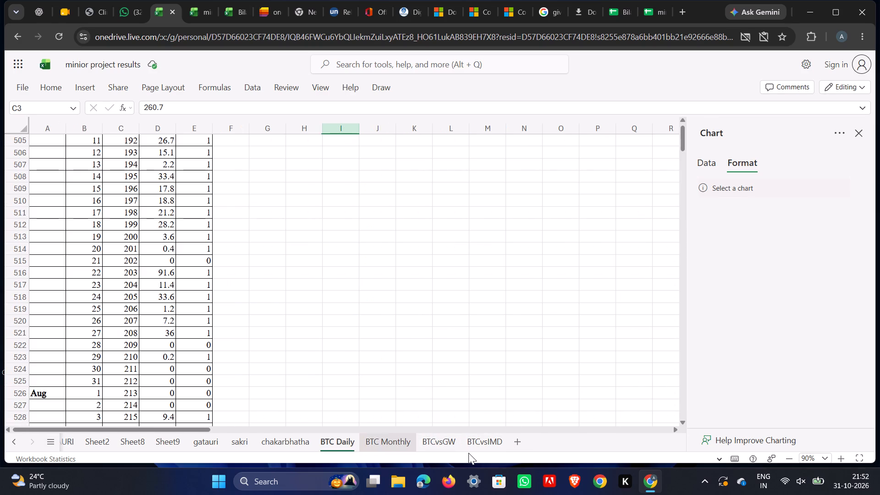
click(430, 444)
click(408, 445)
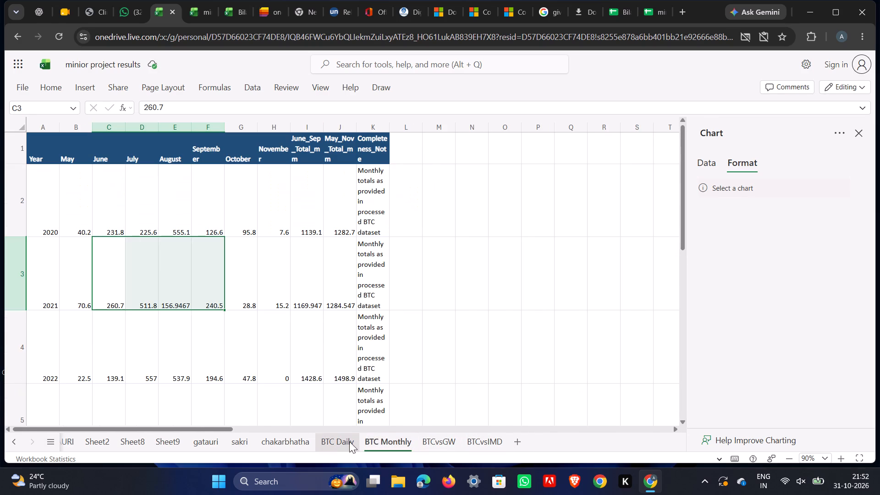
click(349, 441)
click(300, 440)
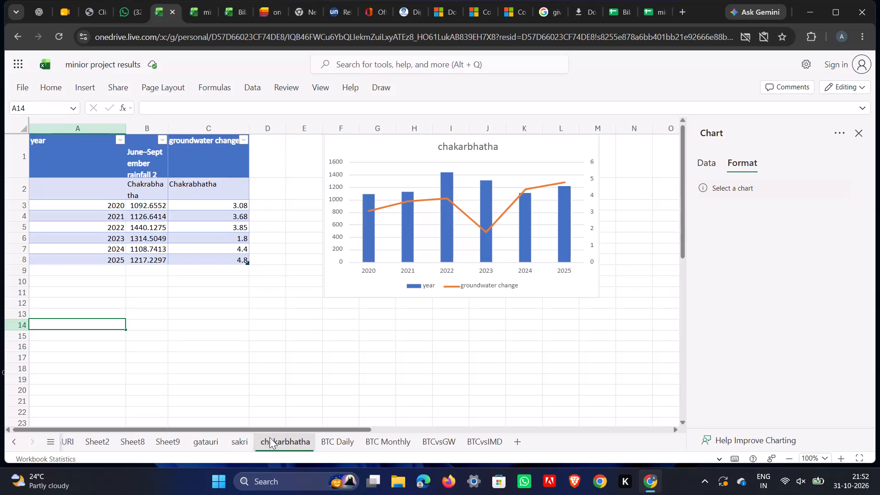
click(379, 440)
click(325, 442)
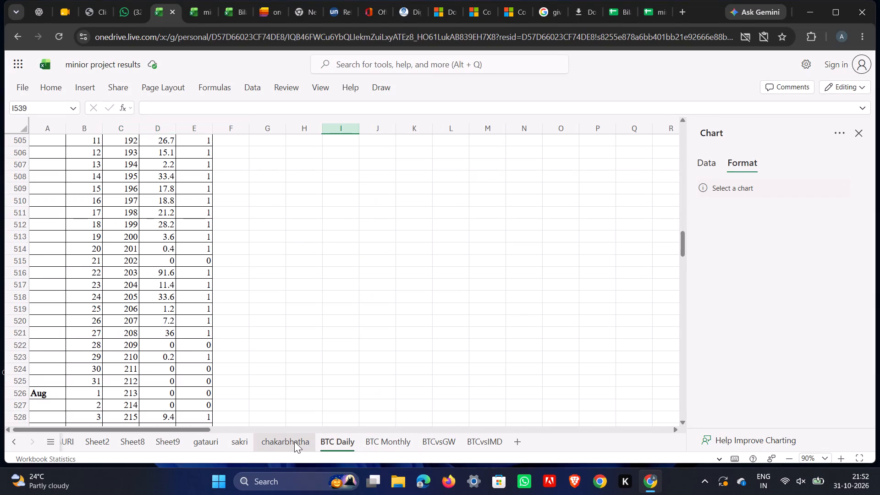
click(290, 441)
click(248, 439)
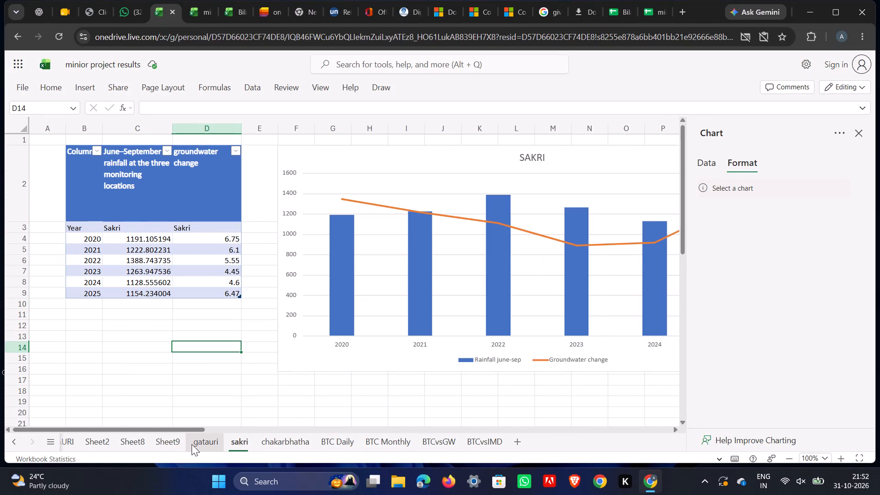
click(192, 444)
click(404, 450)
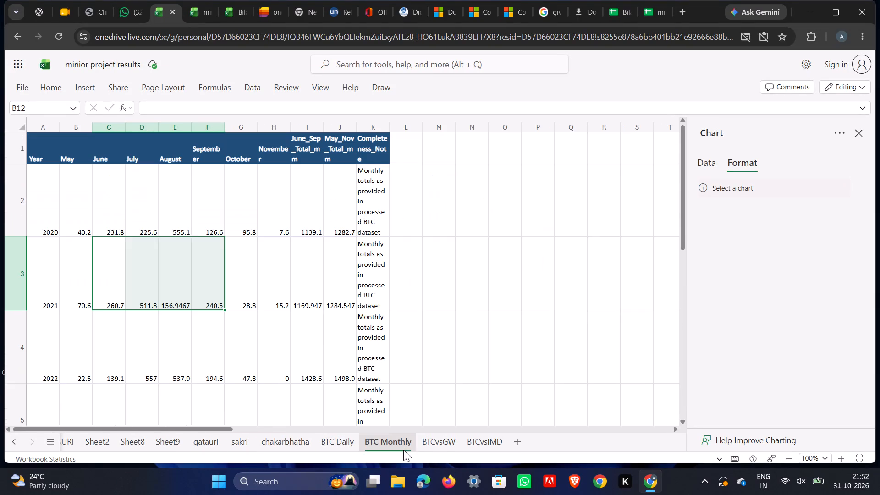
Insert a combo chart on BTCvsGW from the Year, BTC June-Sep and Sakri data in A2:C8.
click(443, 442)
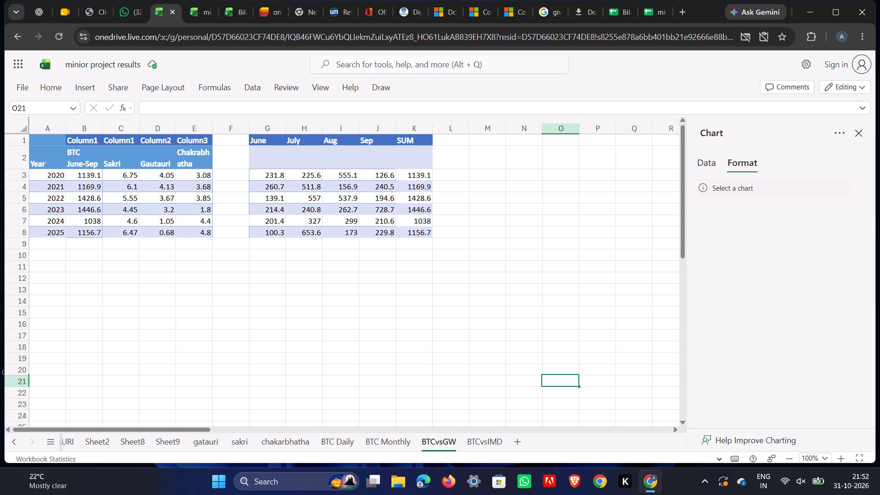
drag(69, 148, 128, 230)
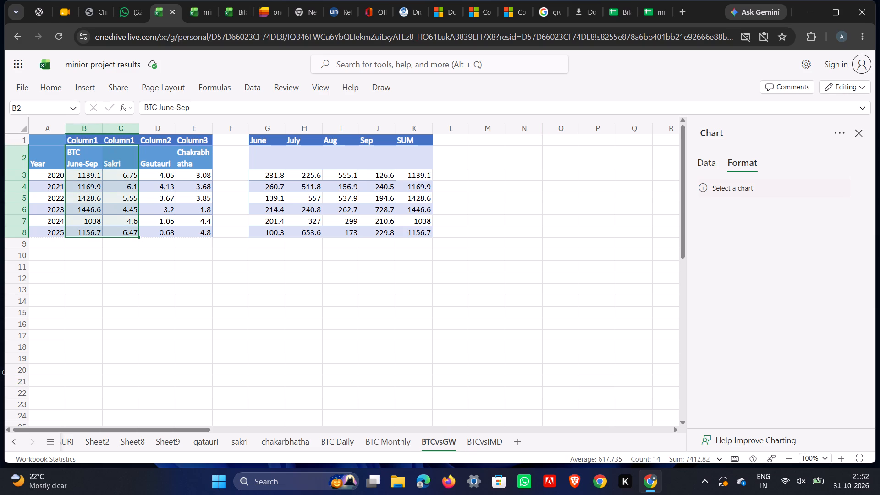
drag(35, 149, 128, 235)
right_click(128, 212)
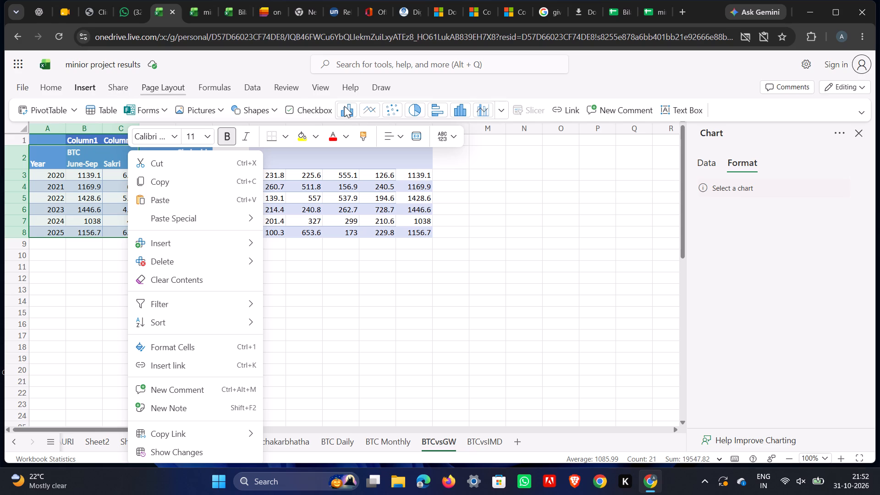
click(495, 107)
click(489, 108)
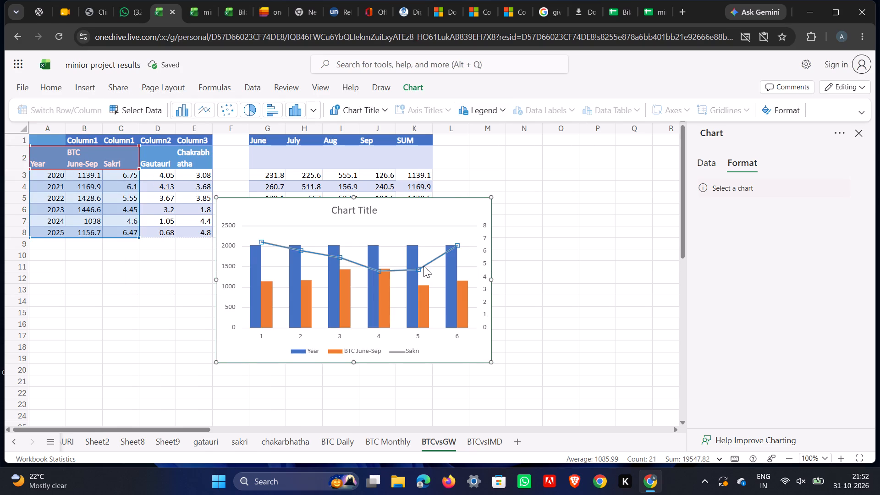
Move the new combo chart into the empty area below the data tables, around rows 11 to 25.
drag(418, 250, 418, 256)
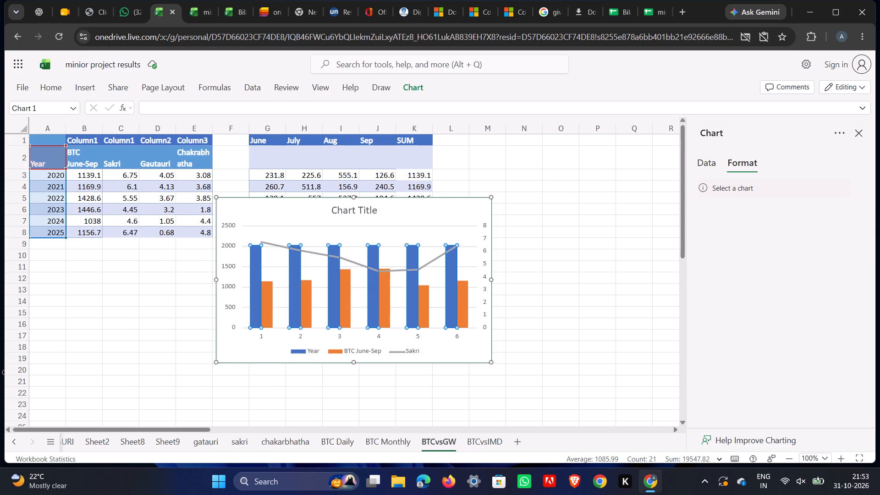
click(569, 229)
drag(468, 209, 410, 274)
scroll(541, 283, down, 1)
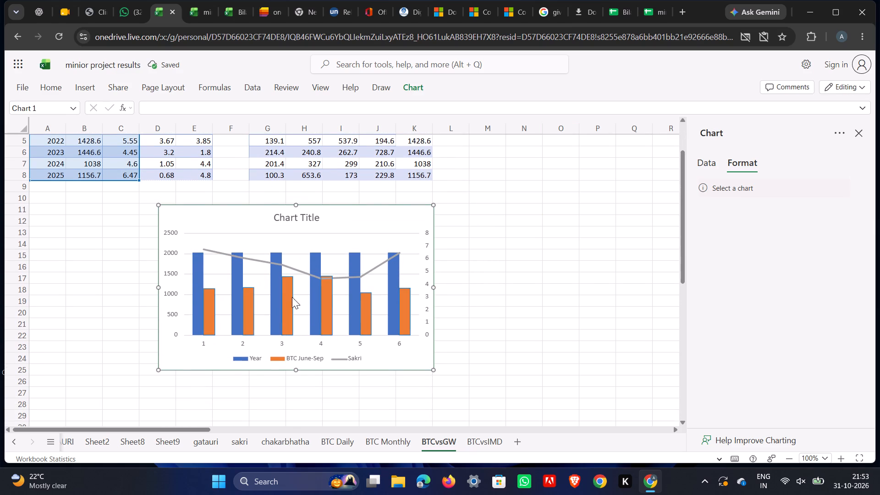
click(326, 274)
click(557, 262)
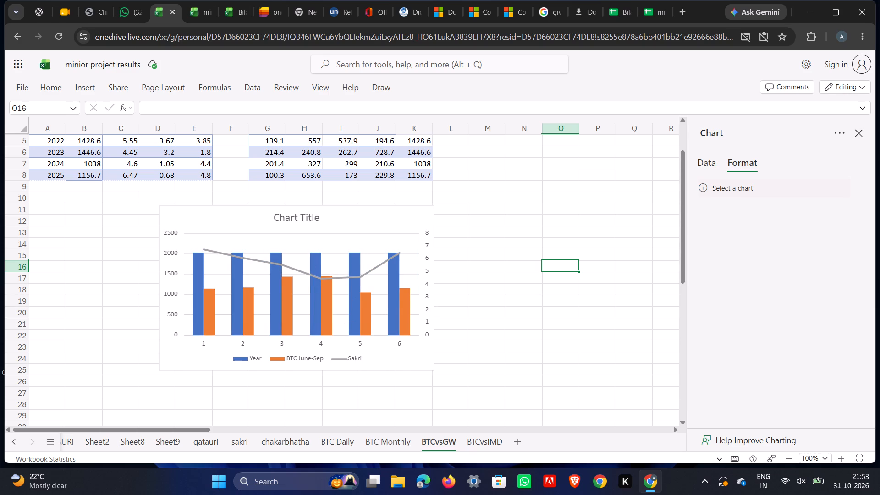
Delete the Year column series from the combo chart, keeping the BTC June-Sep and Sakri series.
scroll(455, 308, up, 1)
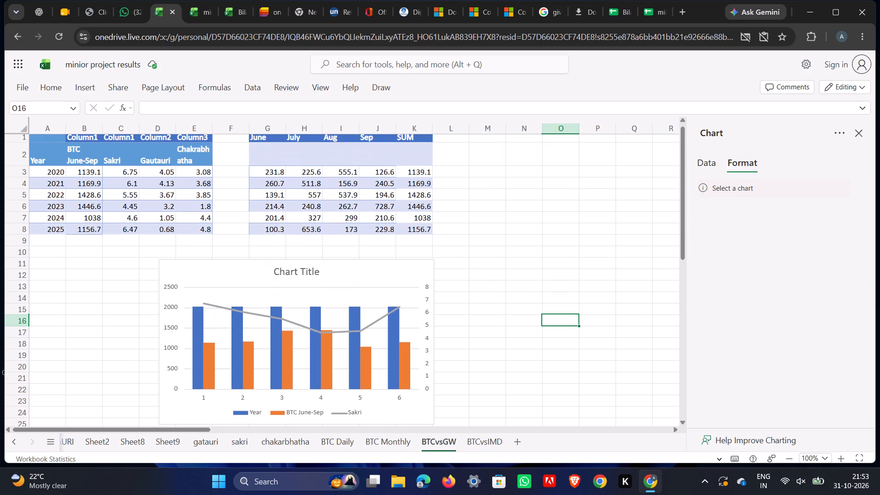
scroll(312, 351, down, 1)
right_click(307, 359)
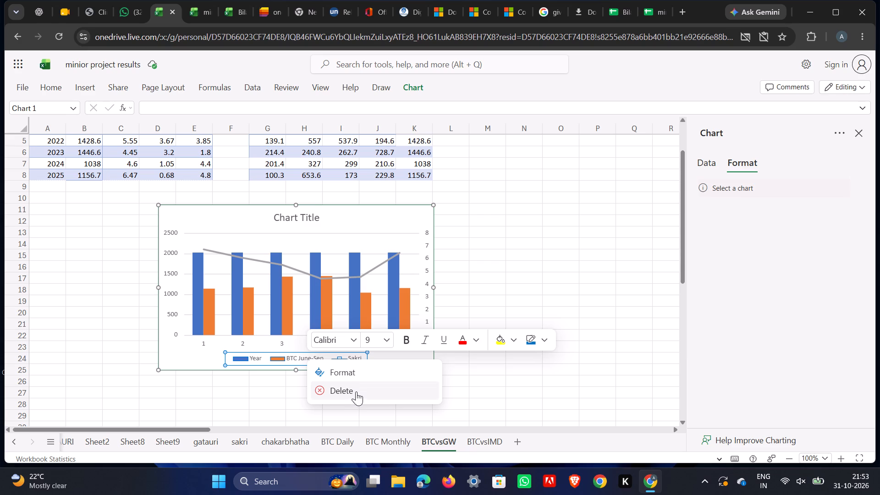
click(386, 296)
right_click(415, 212)
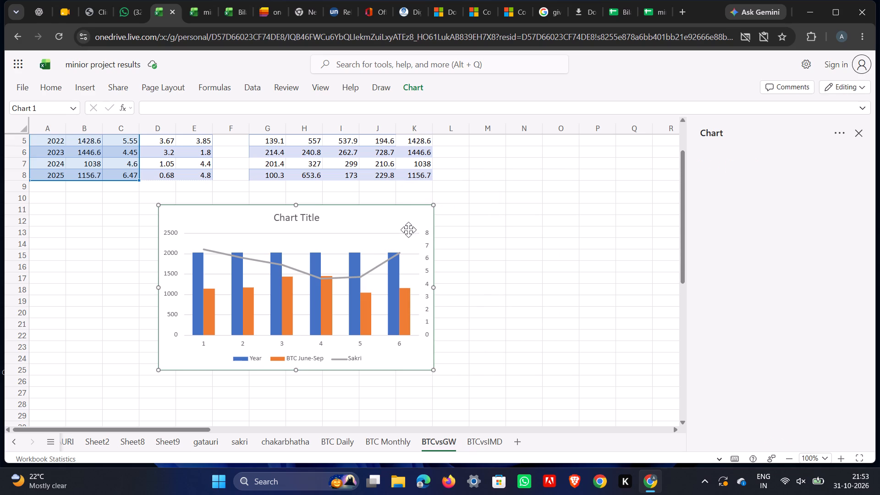
click(276, 282)
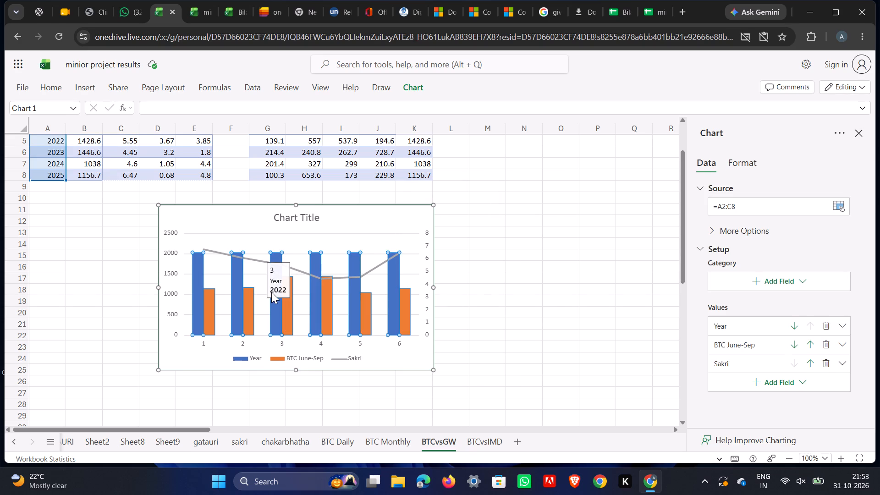
right_click(274, 298)
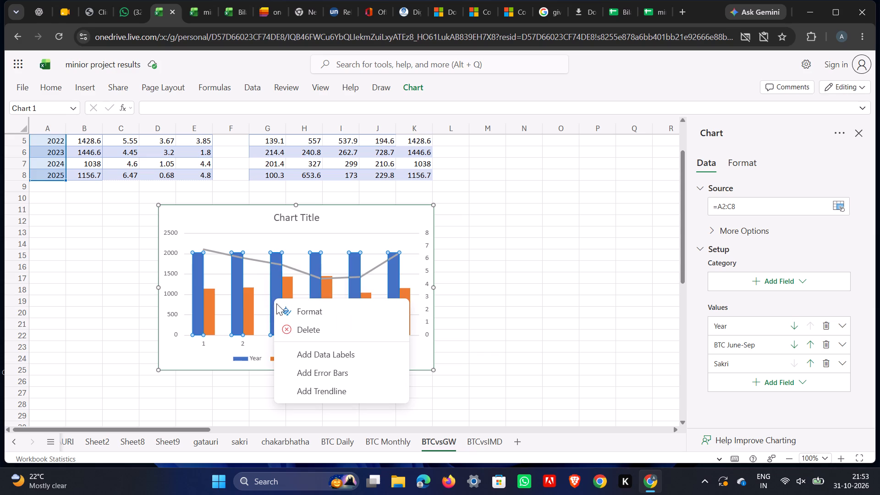
click(301, 327)
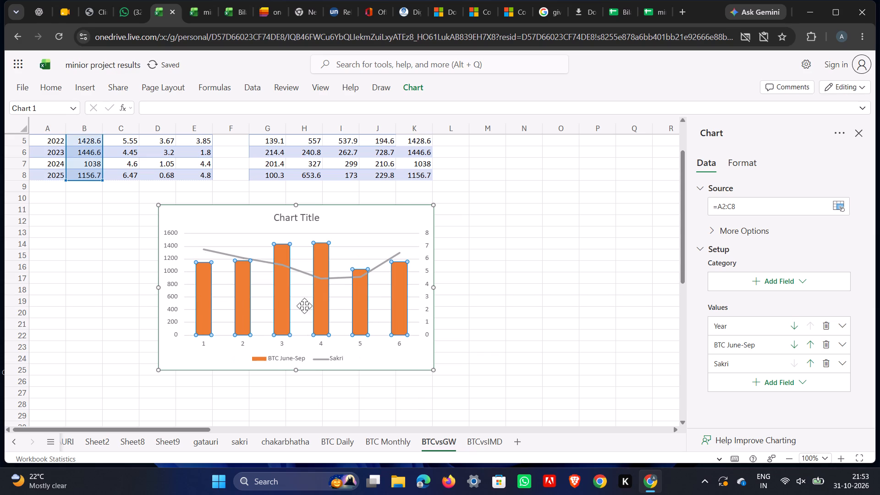
click(486, 296)
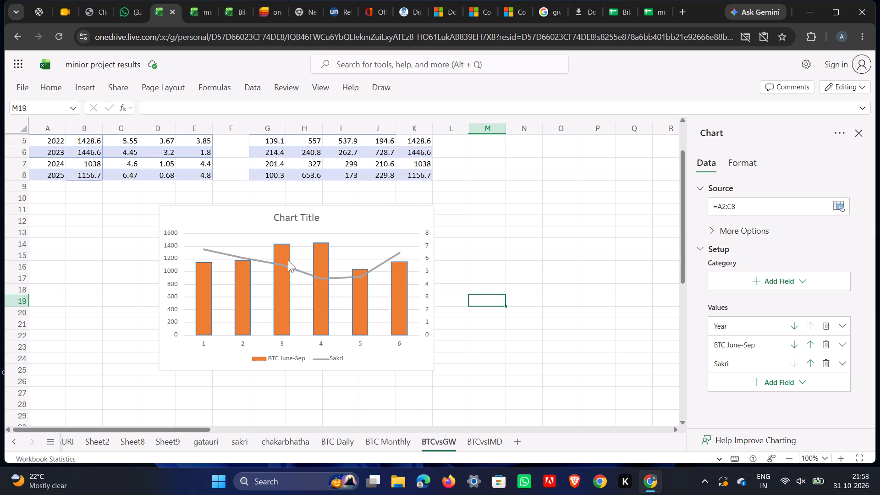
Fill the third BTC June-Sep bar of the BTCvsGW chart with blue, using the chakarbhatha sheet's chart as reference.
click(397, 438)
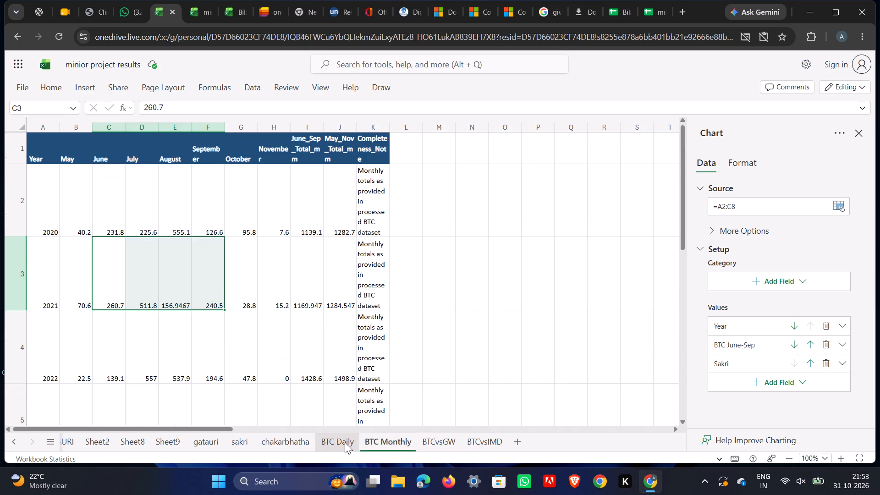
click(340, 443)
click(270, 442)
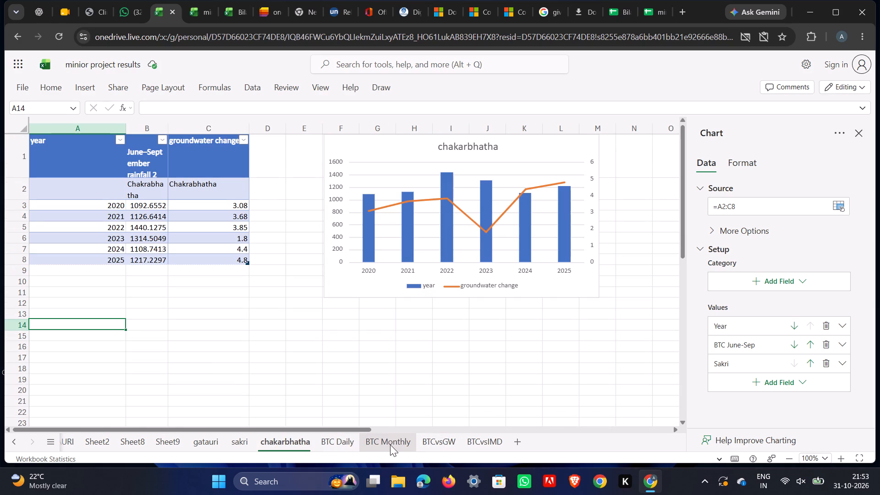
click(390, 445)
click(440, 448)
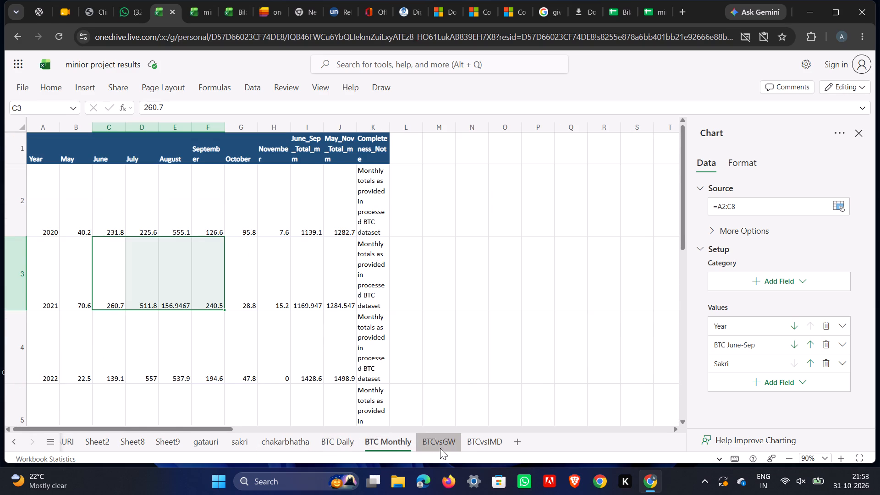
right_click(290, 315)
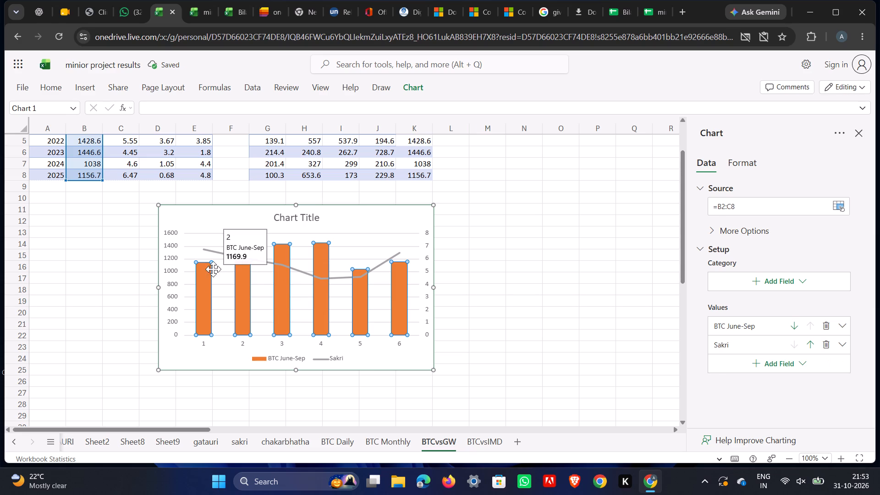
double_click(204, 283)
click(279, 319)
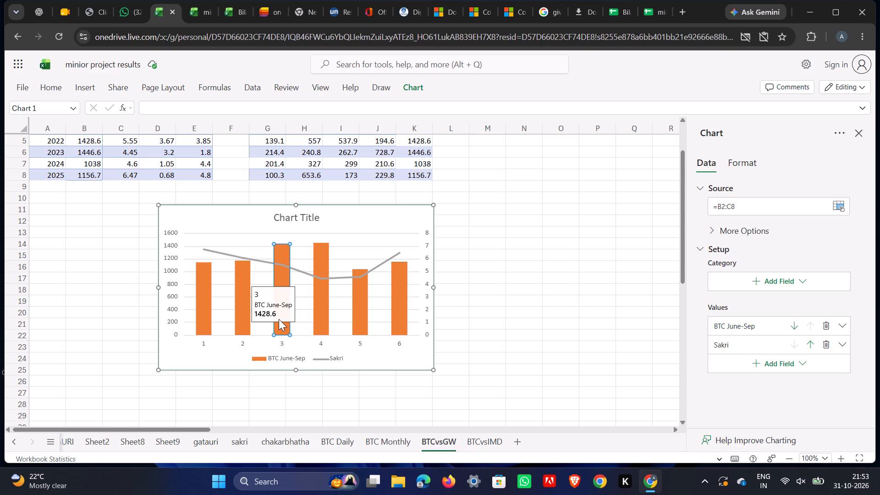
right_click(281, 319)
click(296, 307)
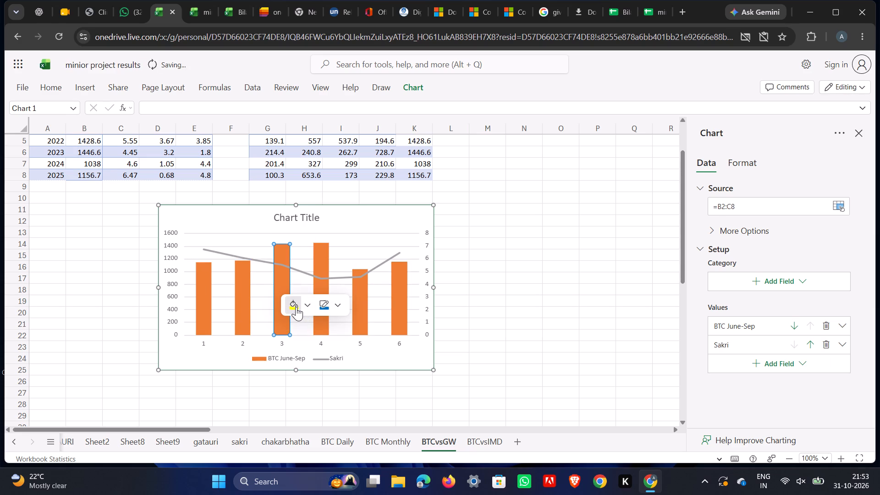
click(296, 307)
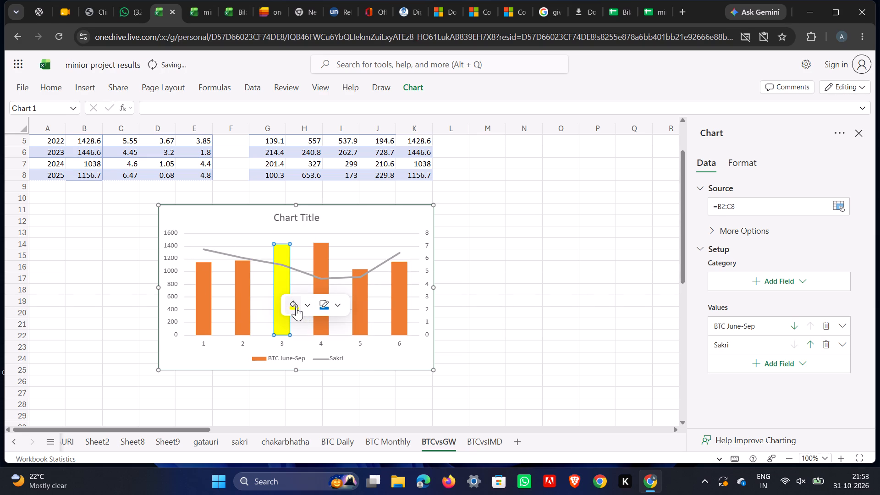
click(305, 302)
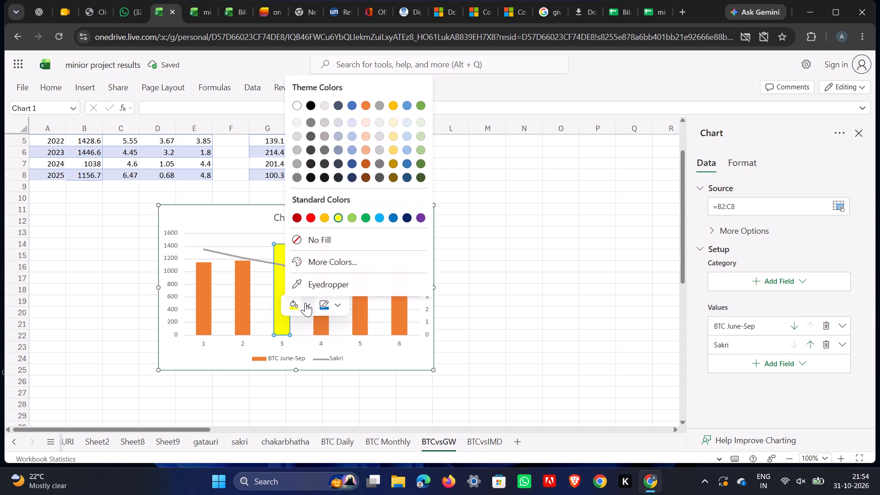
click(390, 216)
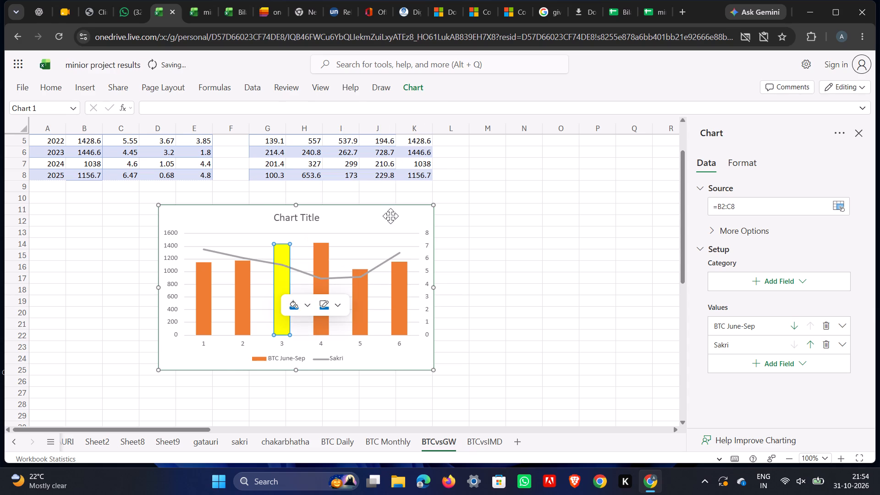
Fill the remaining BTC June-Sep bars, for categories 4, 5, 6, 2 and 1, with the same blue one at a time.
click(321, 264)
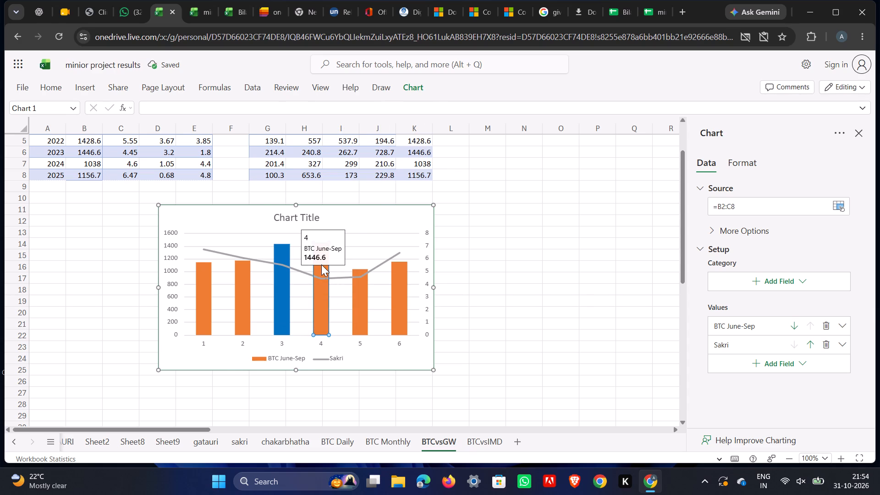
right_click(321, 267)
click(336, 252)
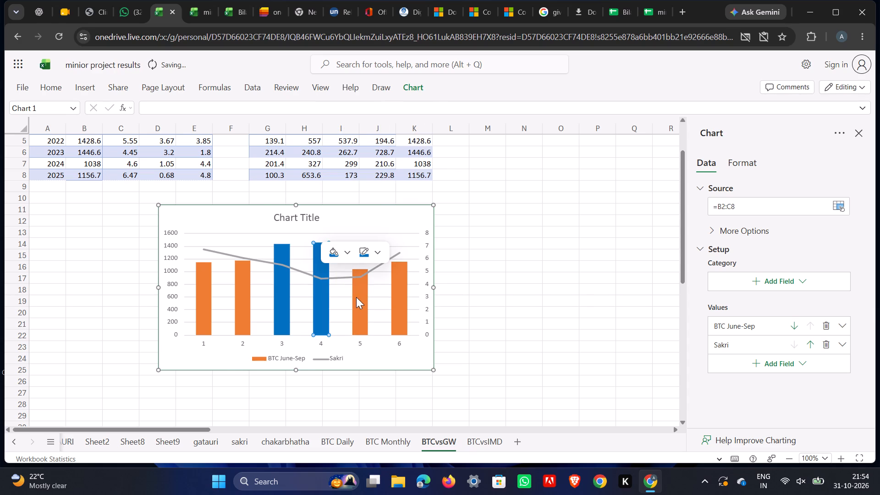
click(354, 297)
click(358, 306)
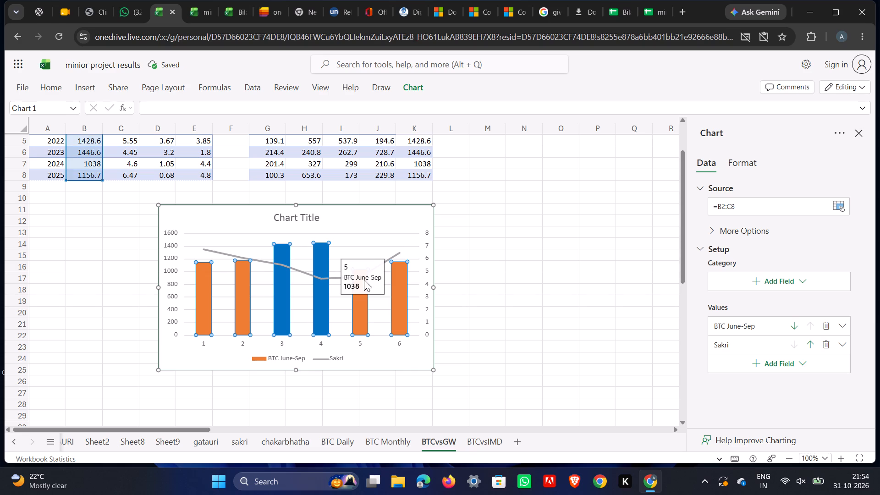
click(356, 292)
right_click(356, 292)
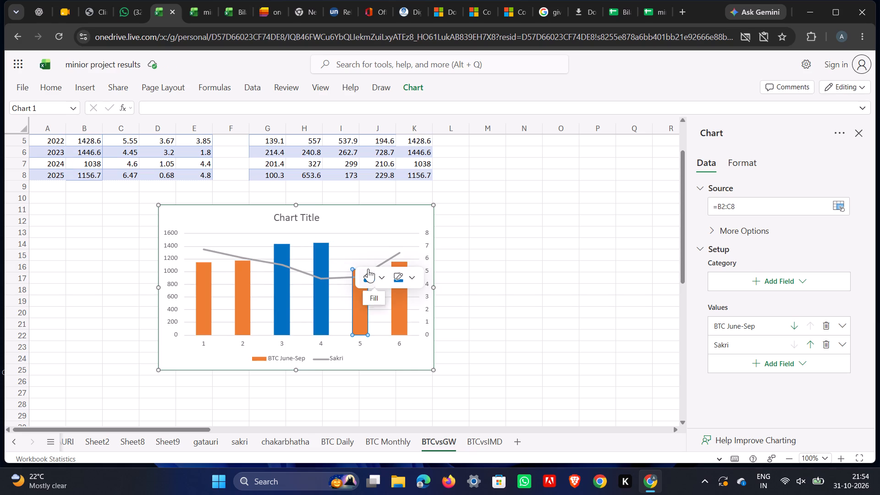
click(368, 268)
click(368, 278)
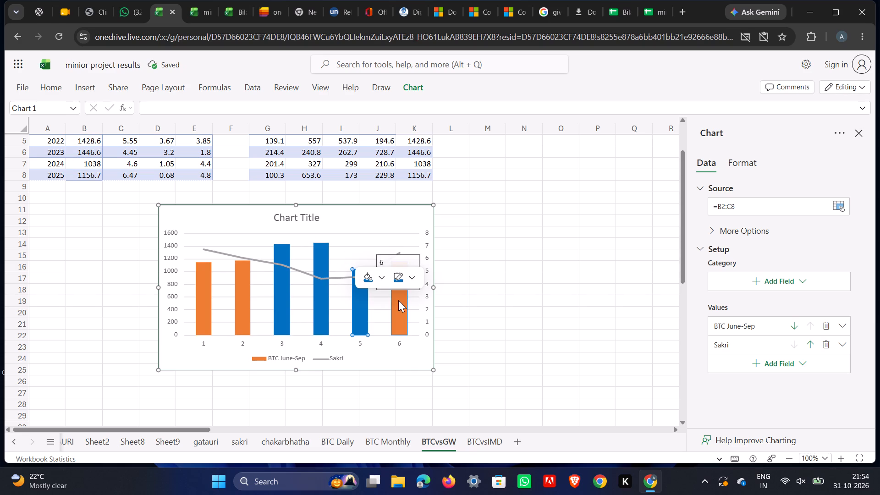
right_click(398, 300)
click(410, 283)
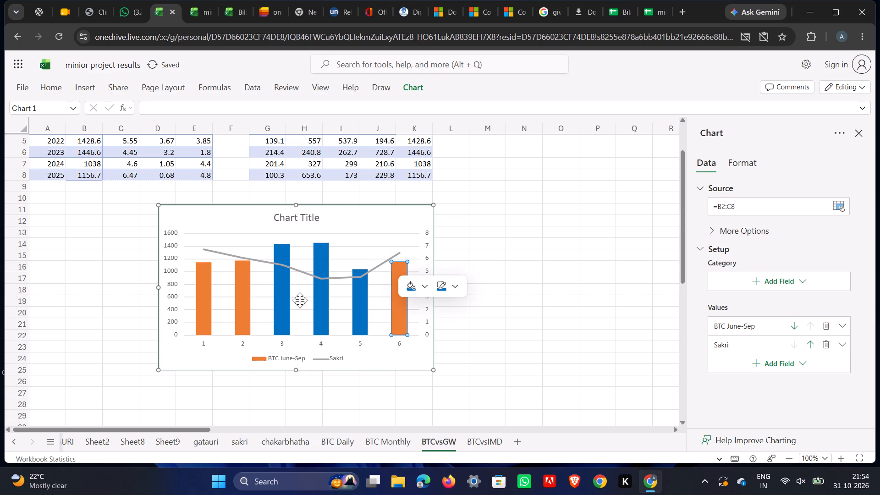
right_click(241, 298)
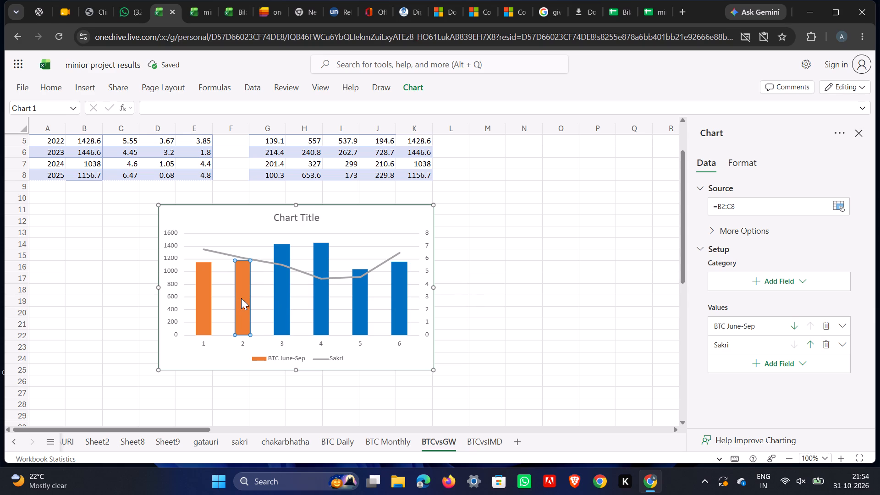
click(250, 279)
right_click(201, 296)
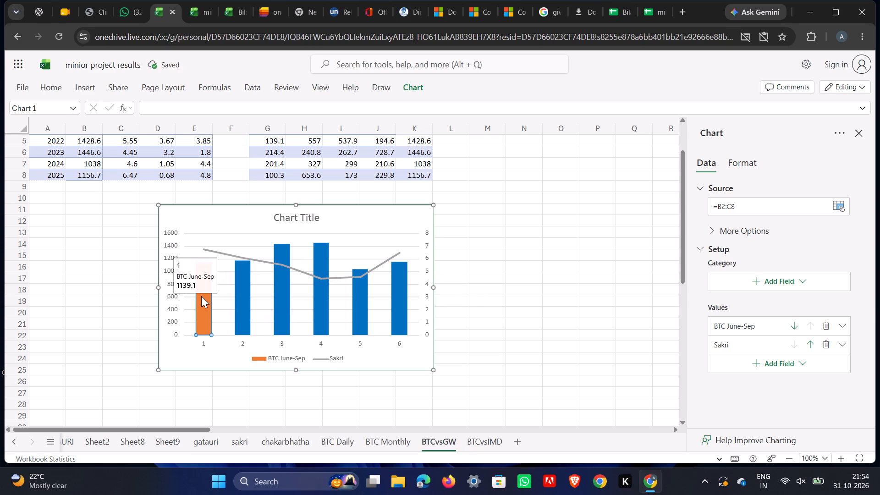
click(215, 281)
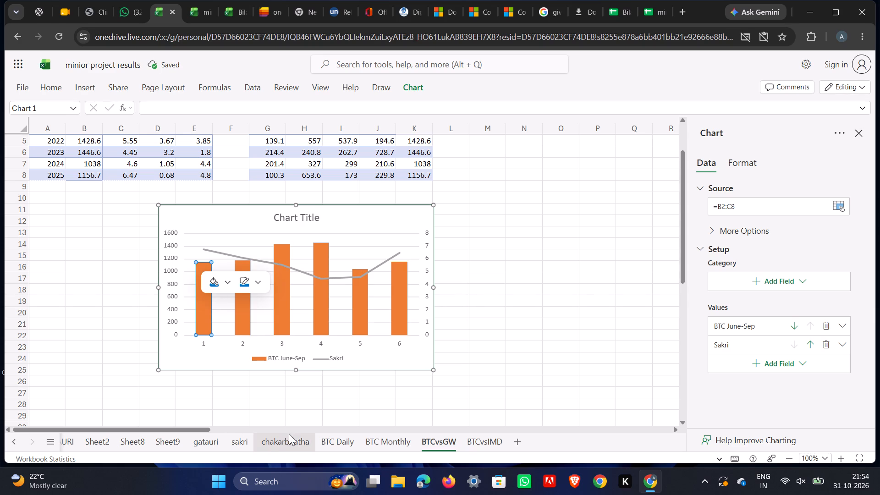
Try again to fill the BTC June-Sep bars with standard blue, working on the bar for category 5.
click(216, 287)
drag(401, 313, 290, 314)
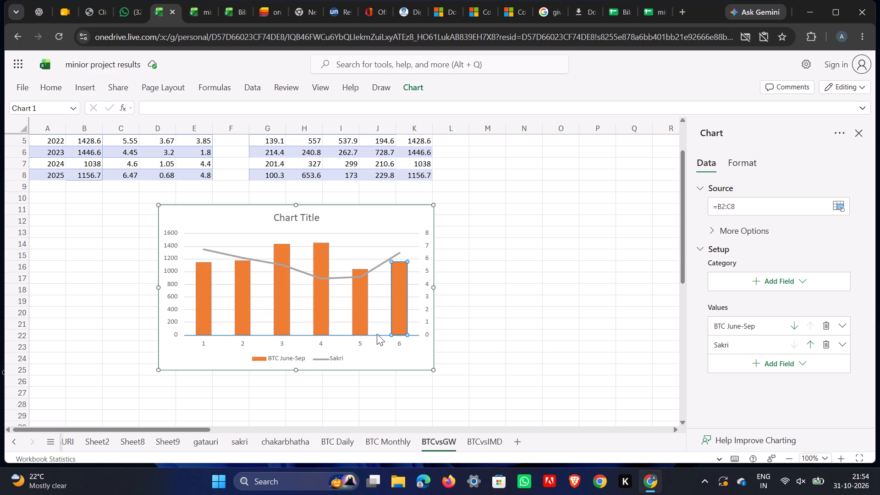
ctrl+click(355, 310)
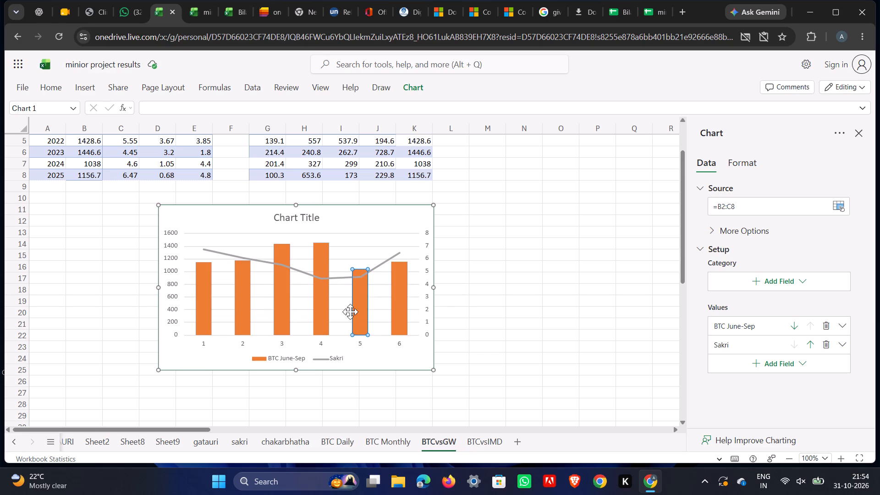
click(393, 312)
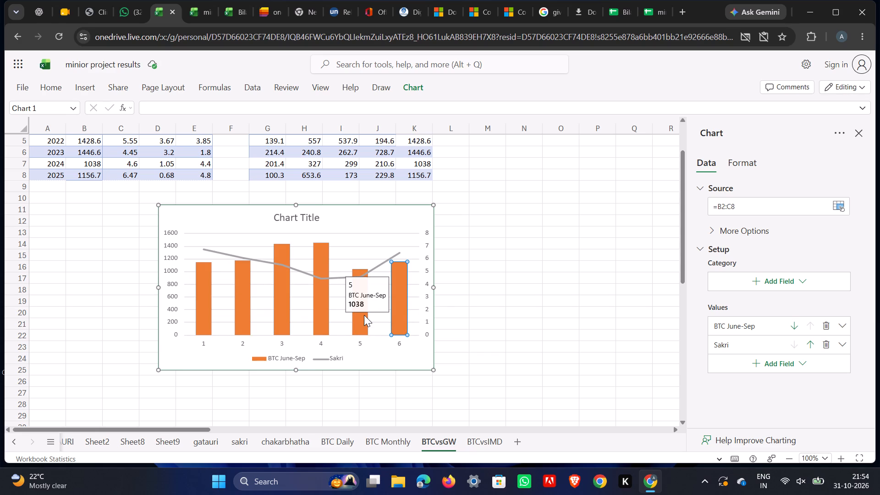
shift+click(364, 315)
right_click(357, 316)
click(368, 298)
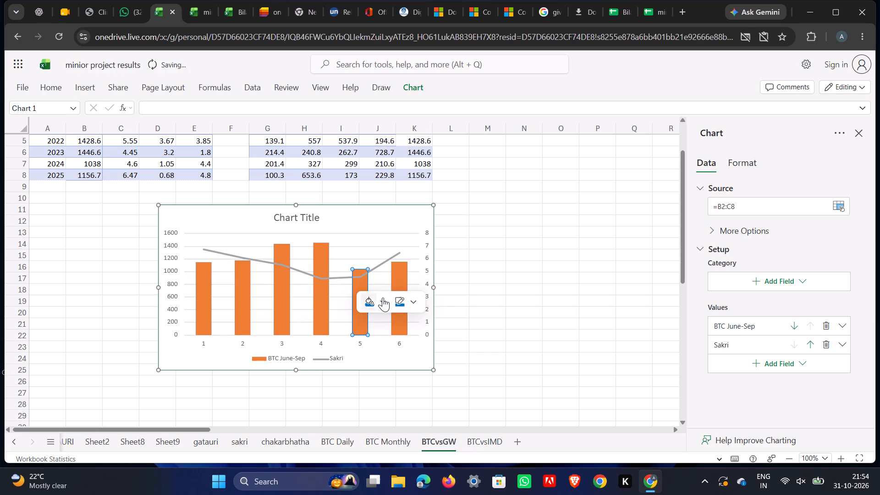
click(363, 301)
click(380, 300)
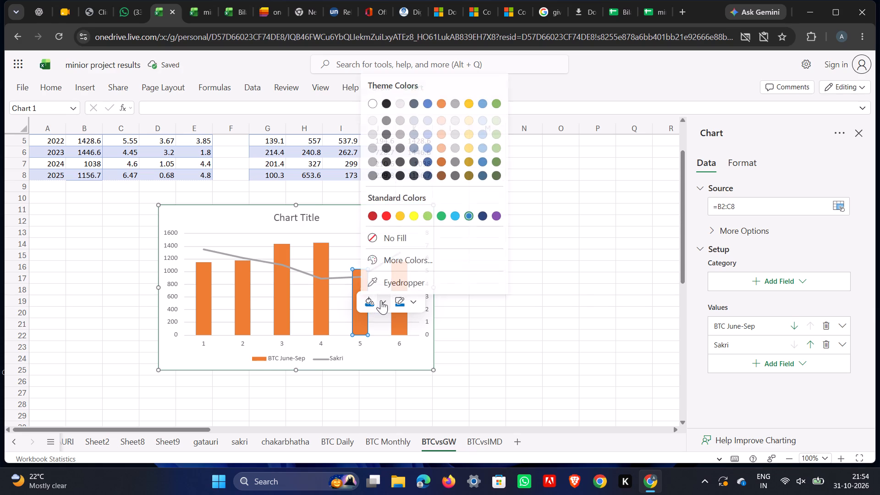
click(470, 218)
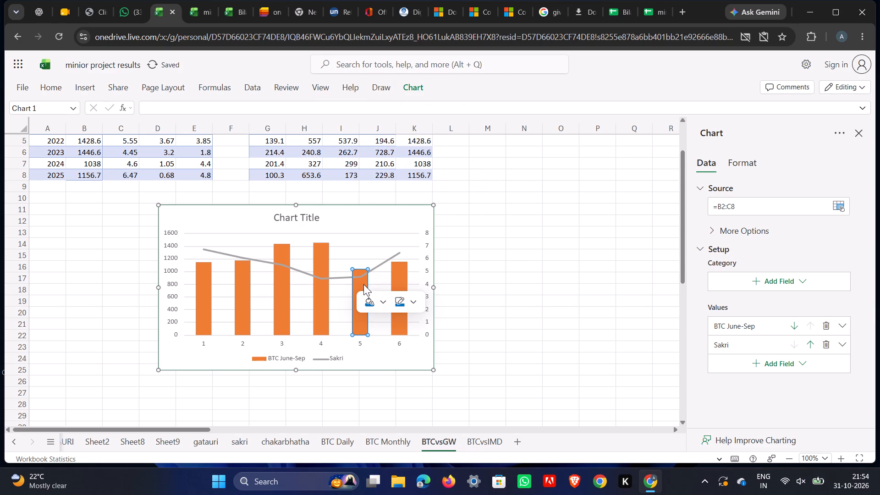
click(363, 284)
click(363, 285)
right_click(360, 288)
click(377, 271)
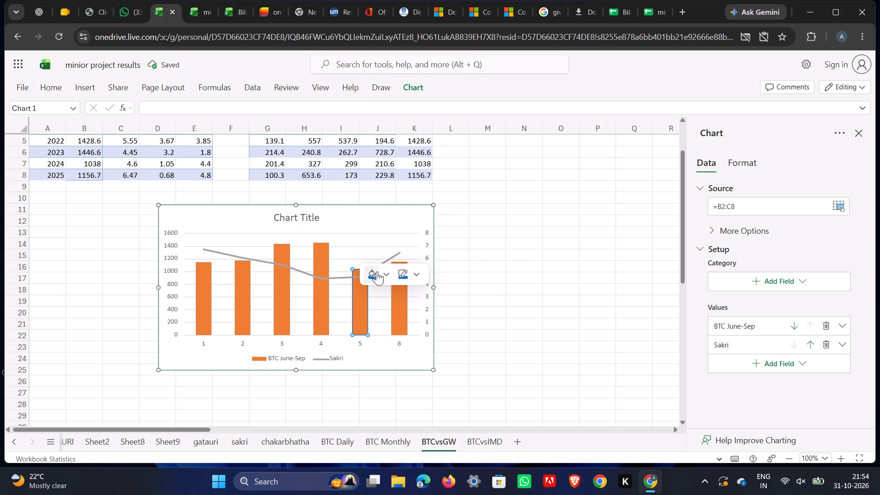
Fill the Sakri line's markers with theme orange (Accent 2), checking the chakarbhatha chart's colours for reference.
click(284, 439)
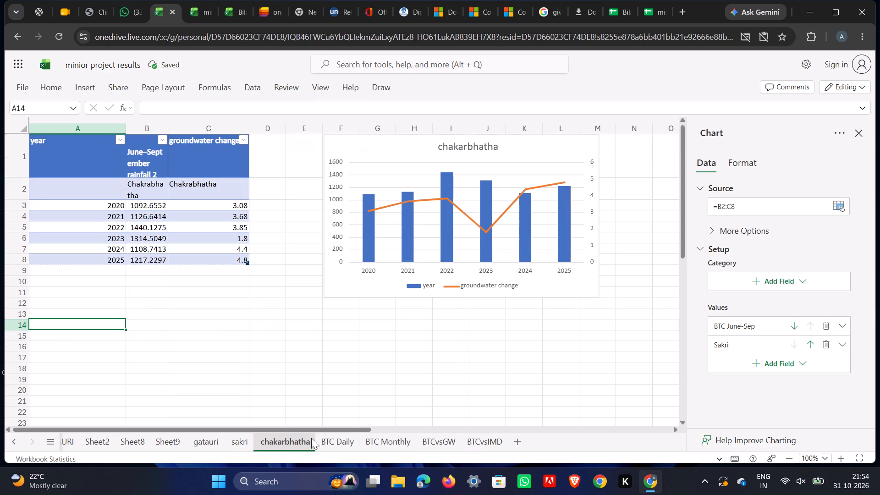
click(435, 436)
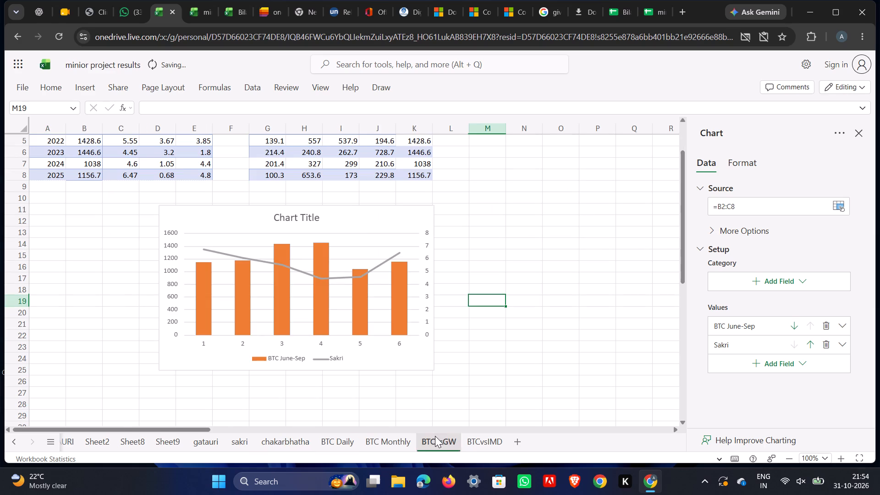
click(374, 269)
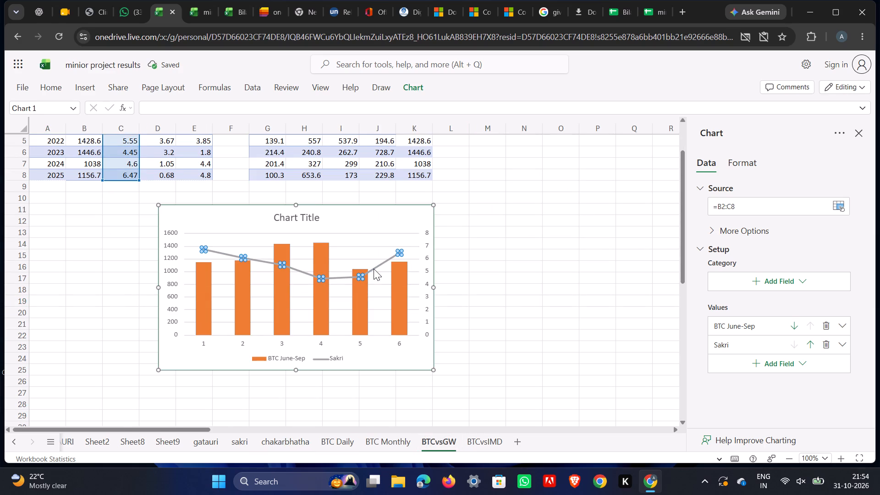
right_click(374, 269)
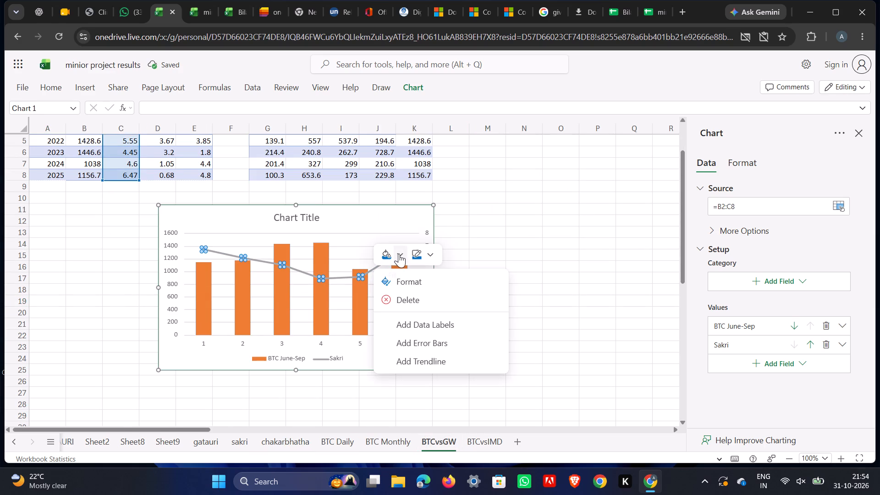
click(399, 253)
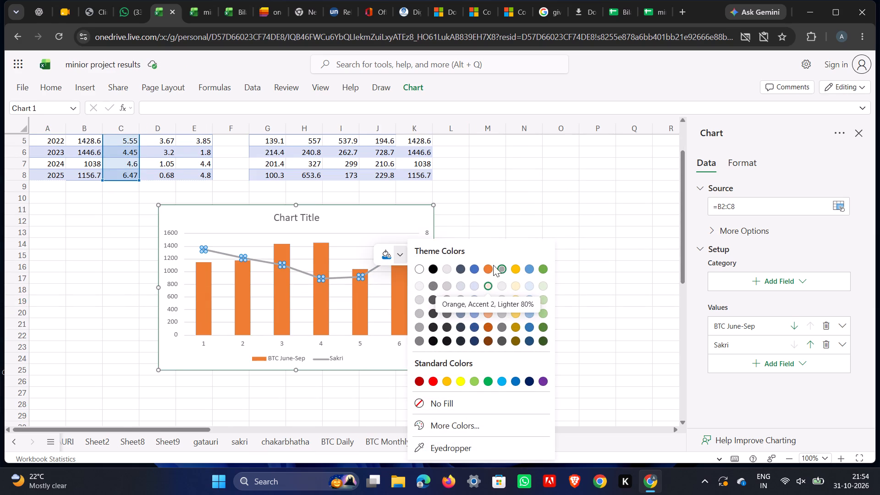
click(489, 265)
click(496, 259)
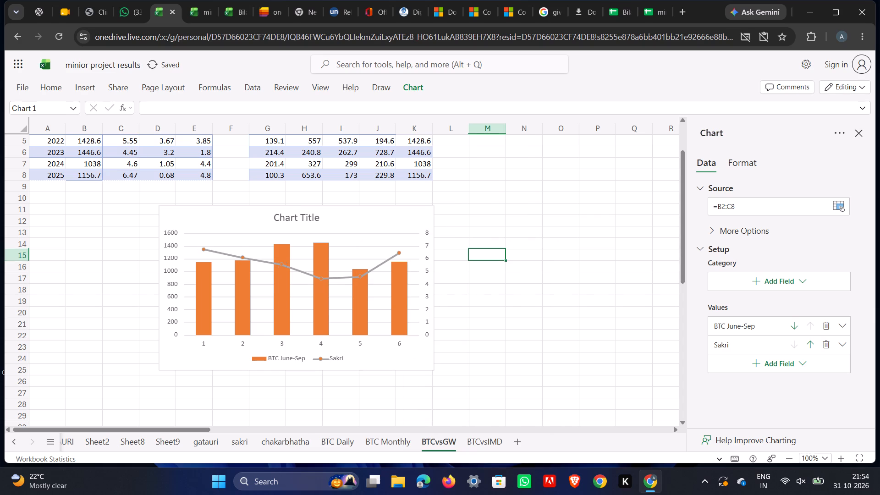
Set the Sakri line's outline colour to theme orange (Accent 2).
click(339, 276)
right_click(339, 276)
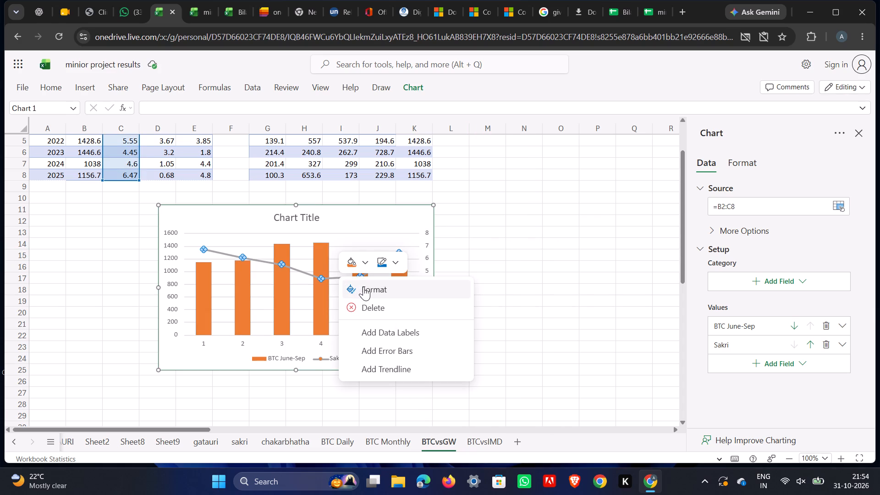
click(398, 261)
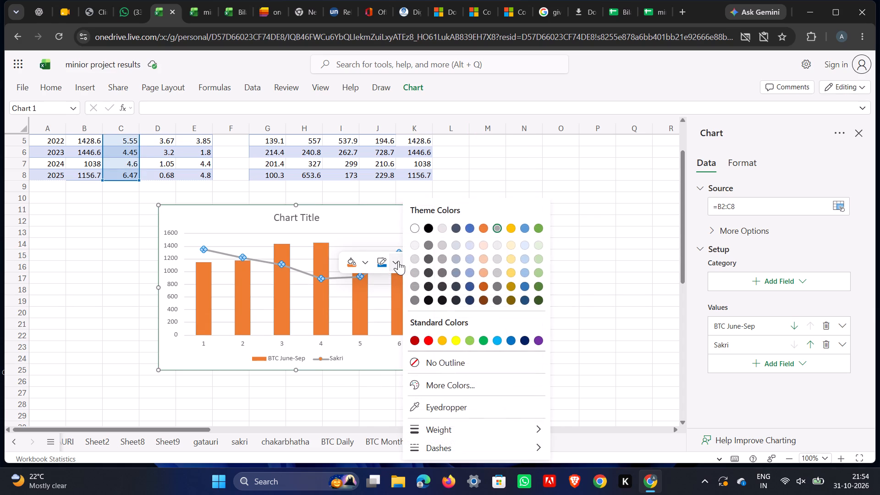
click(486, 229)
click(495, 252)
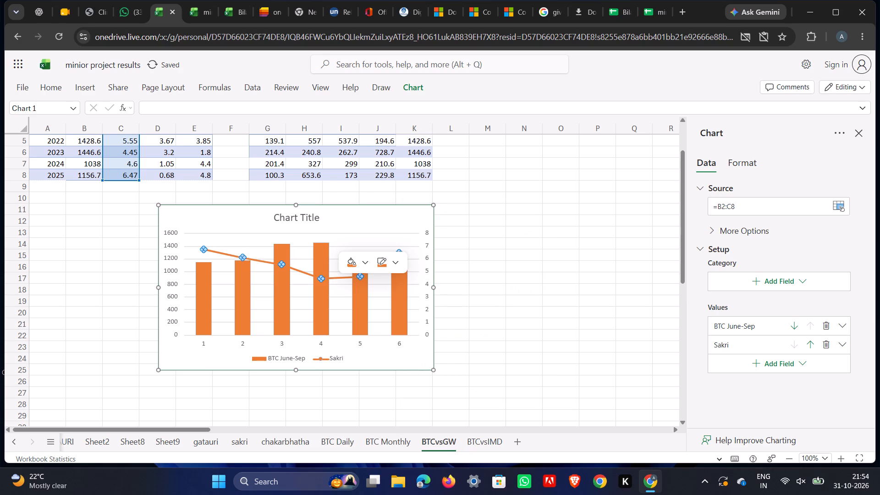
Fill the whole BTC June-Sep bar series in the BTCvsGW chart with standard blue.
right_click(398, 293)
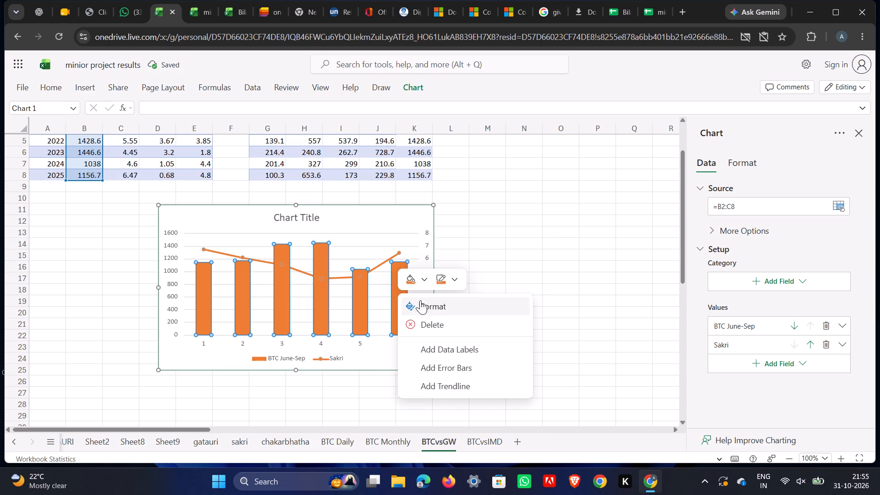
click(414, 282)
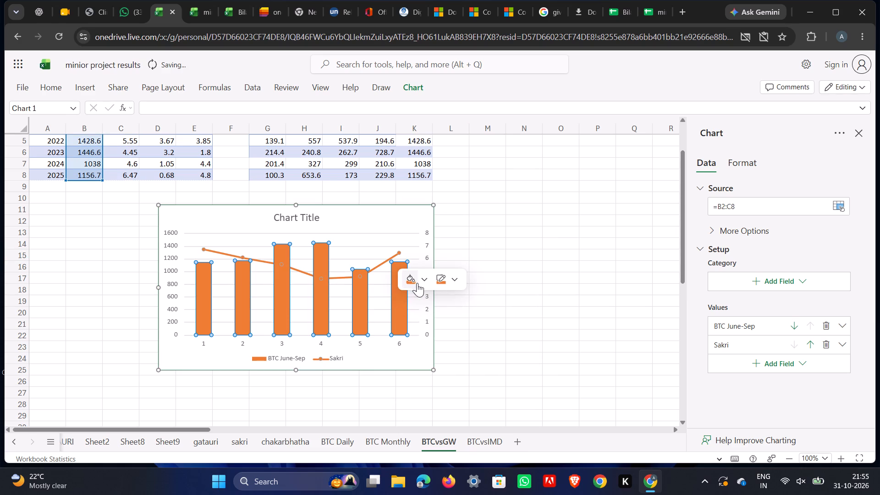
click(419, 281)
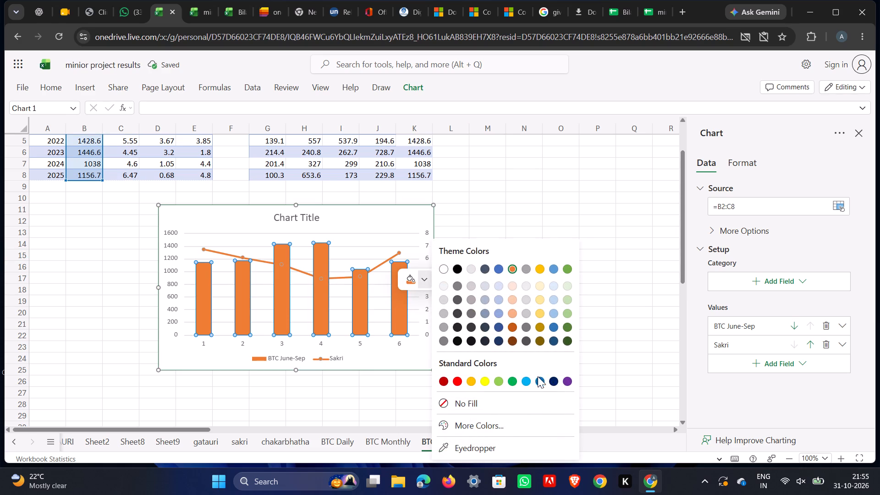
click(539, 377)
click(550, 328)
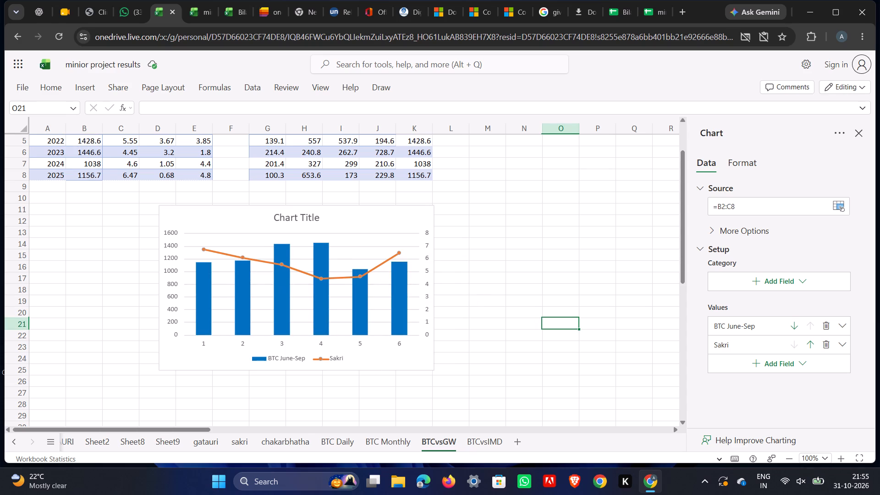
Check the outline colour of the groundwater change line in the chakarbhatha chart, and return to the BTCvsGW sheet.
click(291, 436)
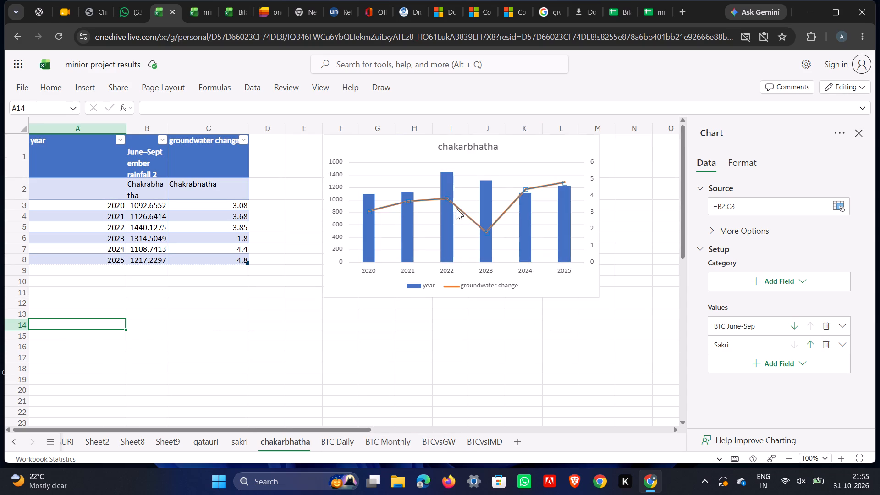
click(457, 208)
right_click(457, 208)
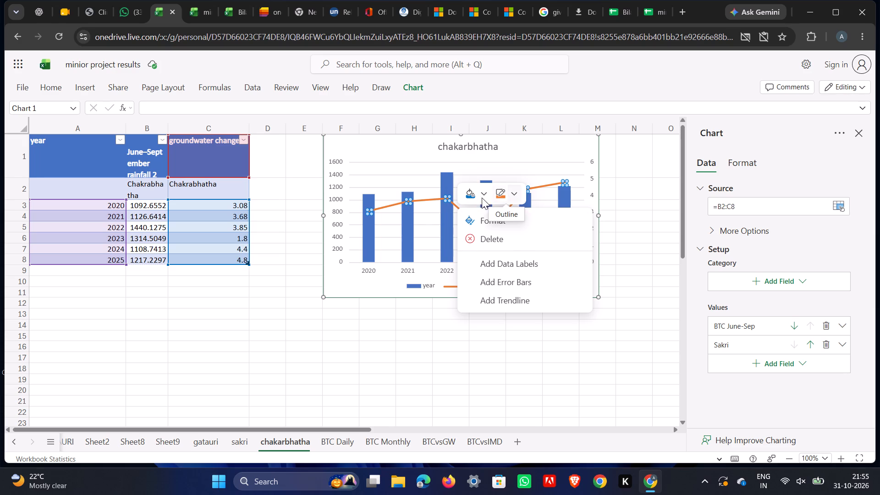
click(447, 198)
right_click(447, 198)
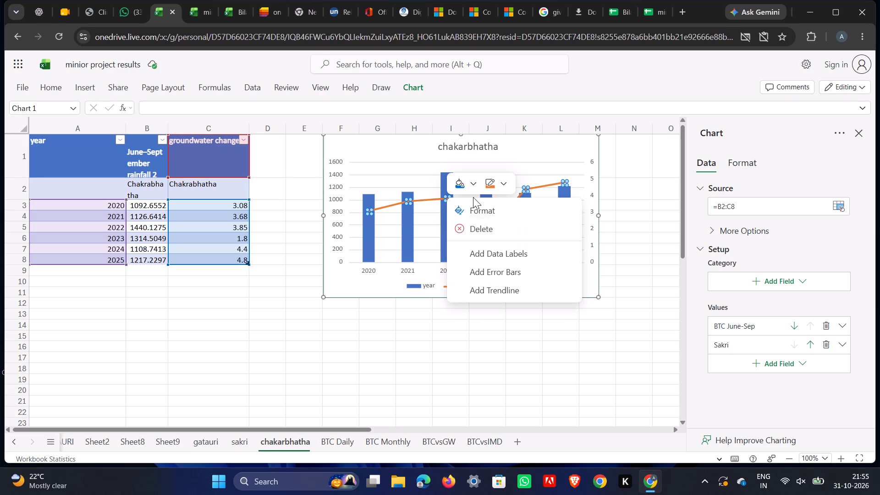
click(505, 188)
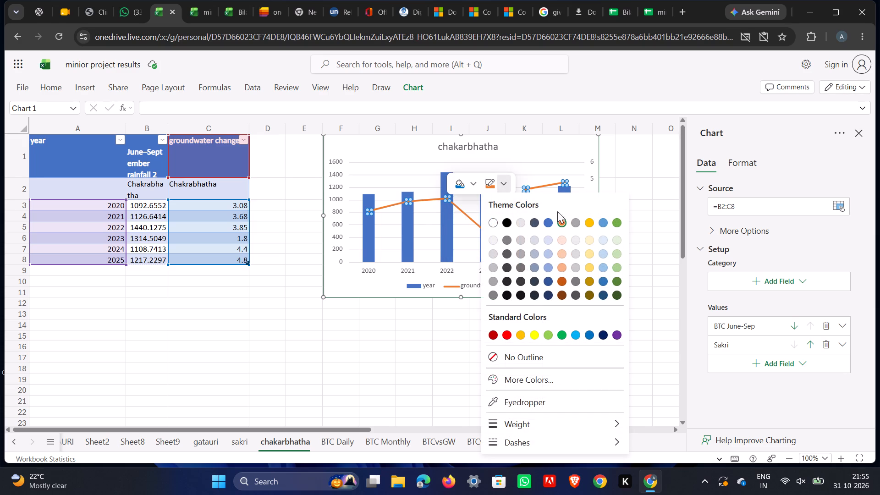
click(625, 187)
click(625, 187)
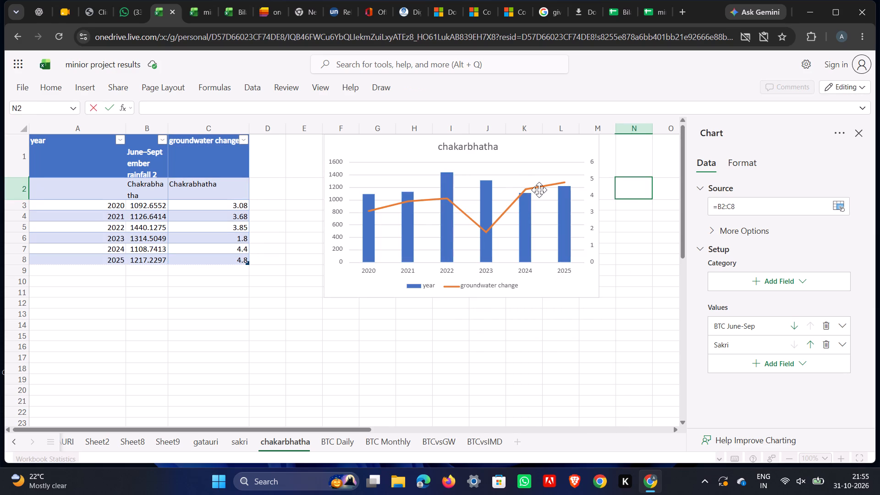
click(537, 190)
click(435, 440)
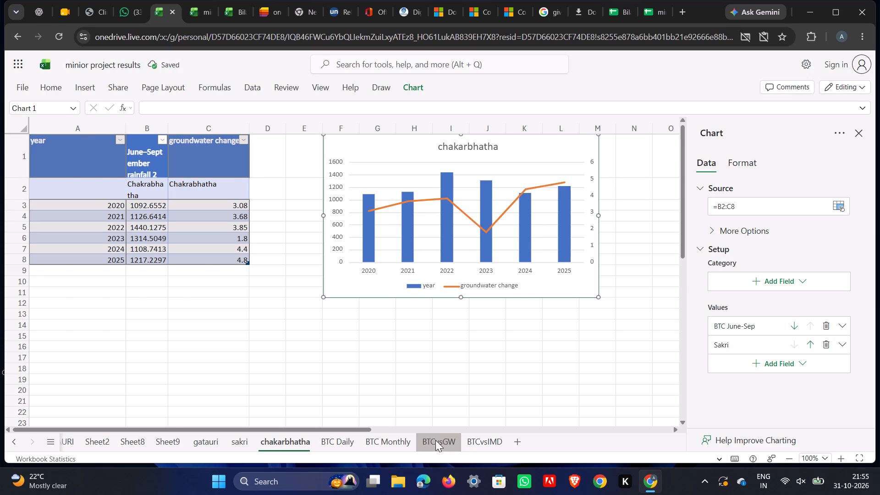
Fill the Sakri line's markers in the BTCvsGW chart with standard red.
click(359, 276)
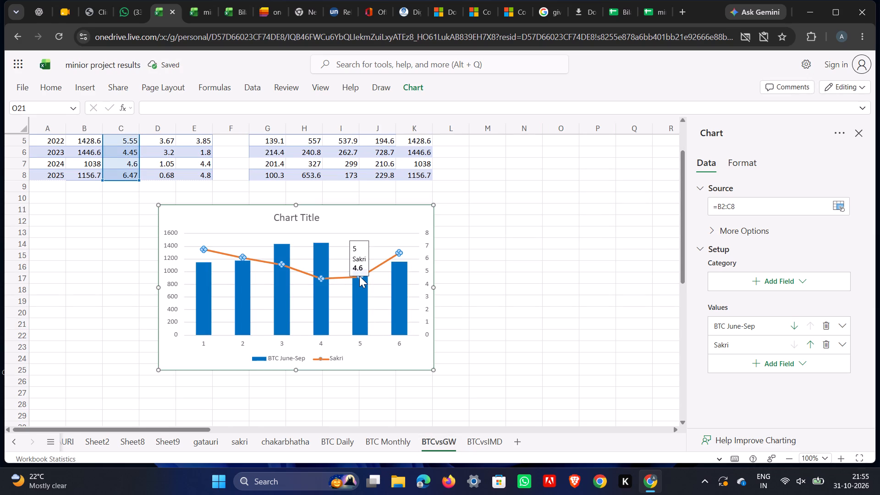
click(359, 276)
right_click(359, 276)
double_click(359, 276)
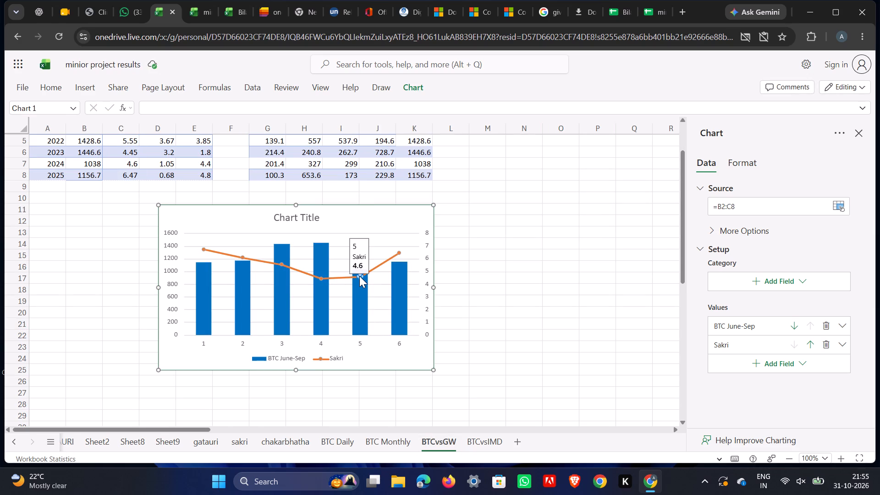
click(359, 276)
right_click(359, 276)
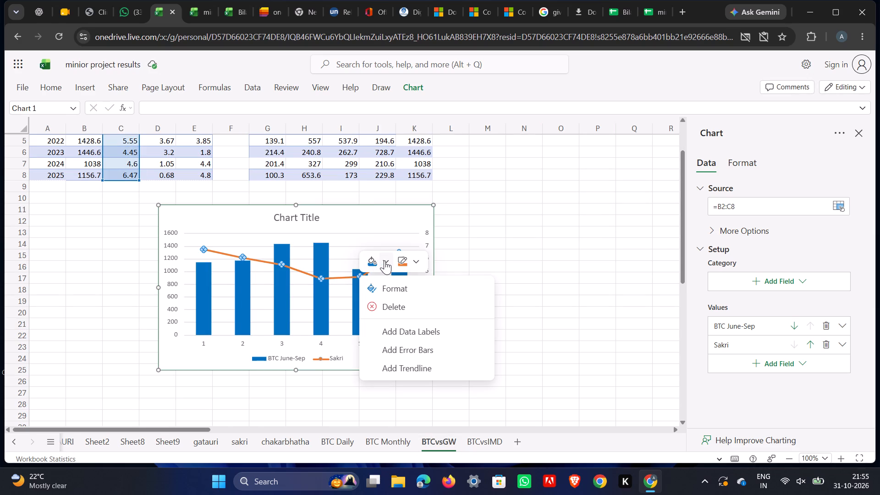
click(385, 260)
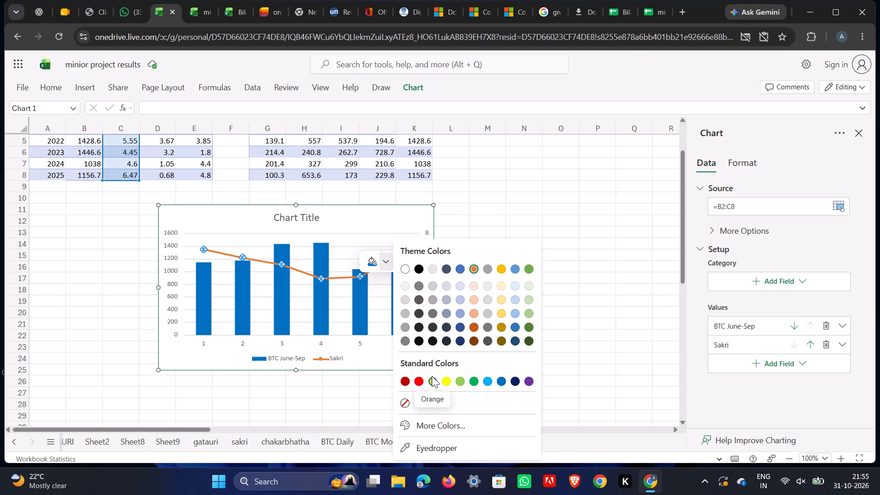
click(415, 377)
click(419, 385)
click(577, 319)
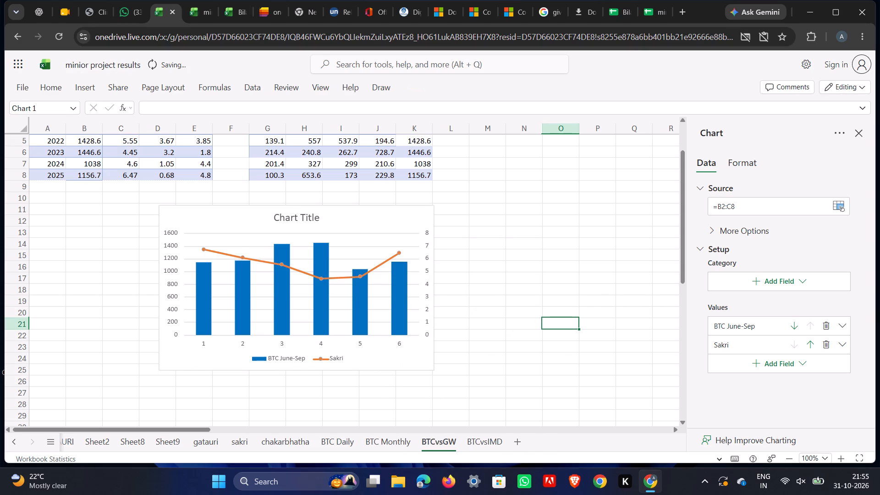
Fill the Sakri line's markers with standard dark red.
click(400, 253)
right_click(400, 253)
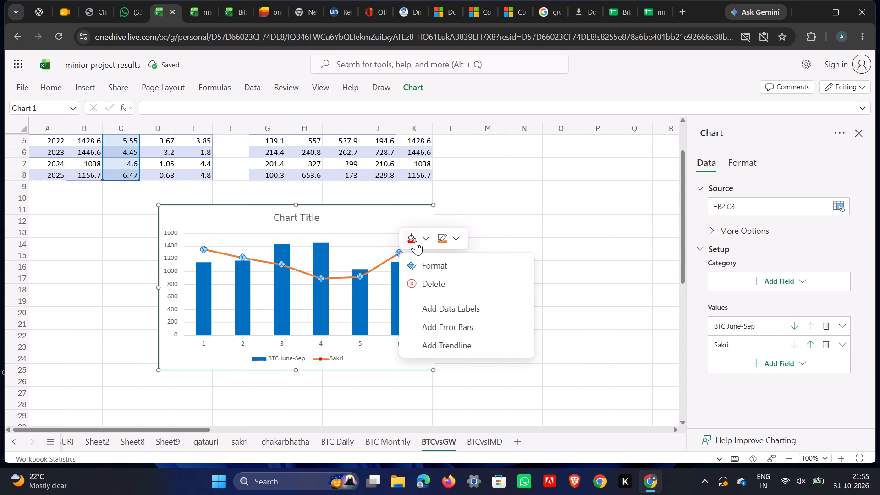
click(416, 238)
click(423, 238)
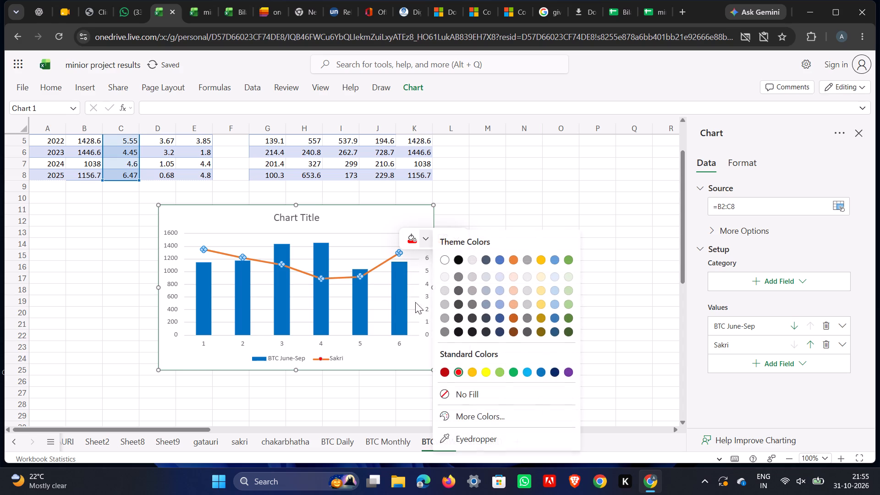
click(445, 372)
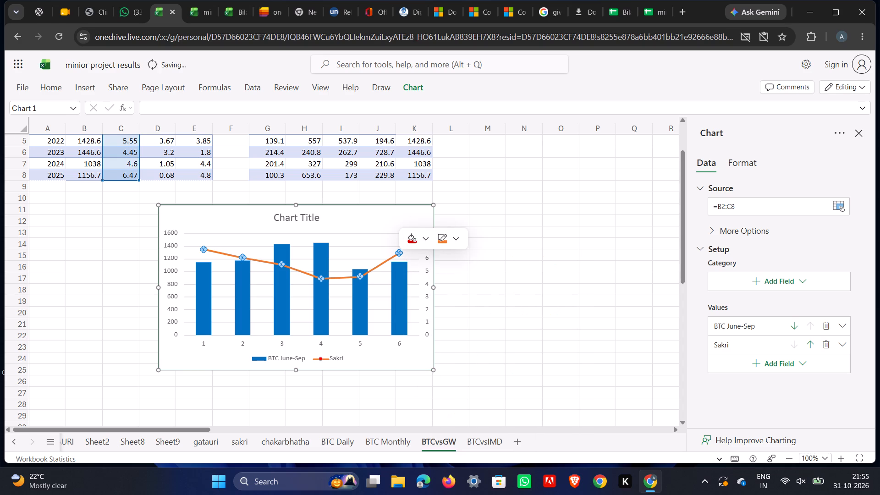
click(458, 323)
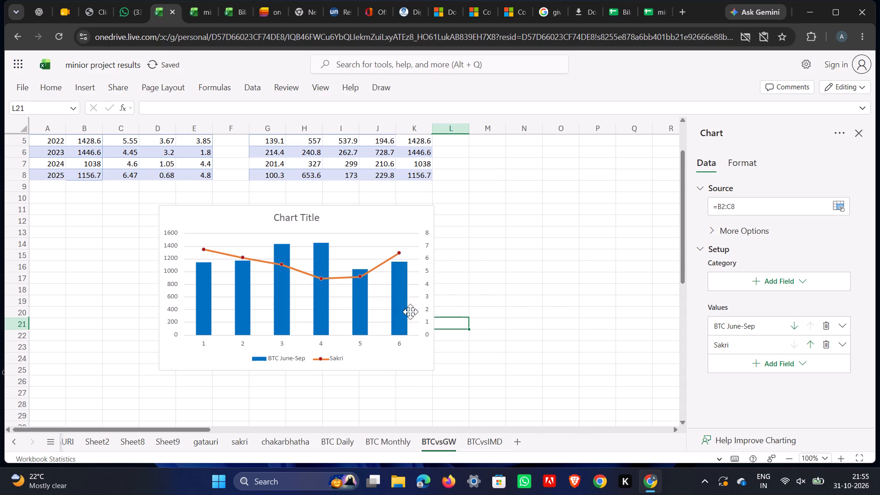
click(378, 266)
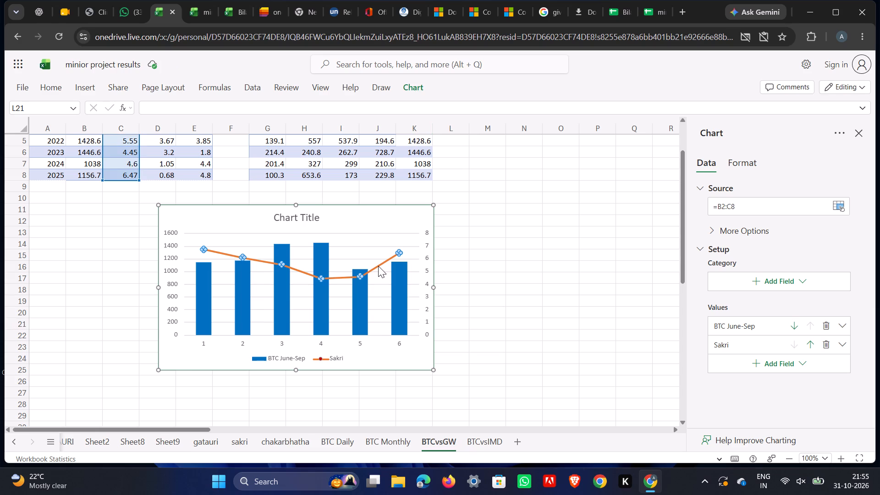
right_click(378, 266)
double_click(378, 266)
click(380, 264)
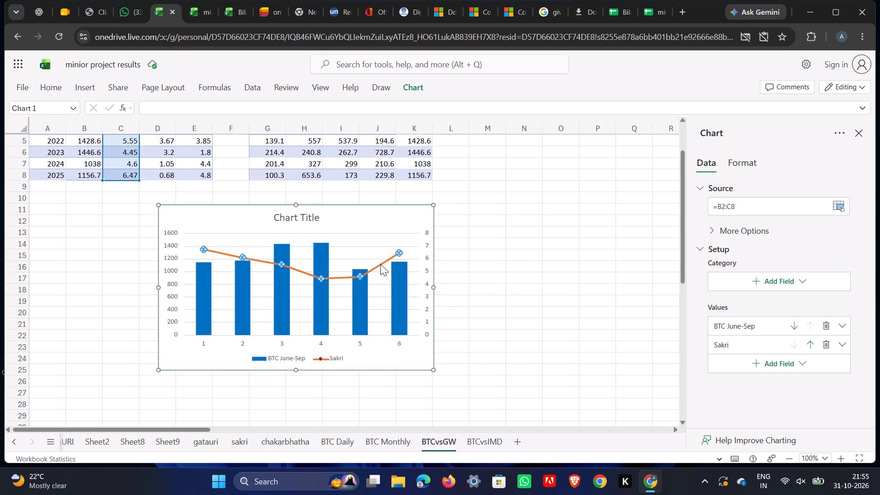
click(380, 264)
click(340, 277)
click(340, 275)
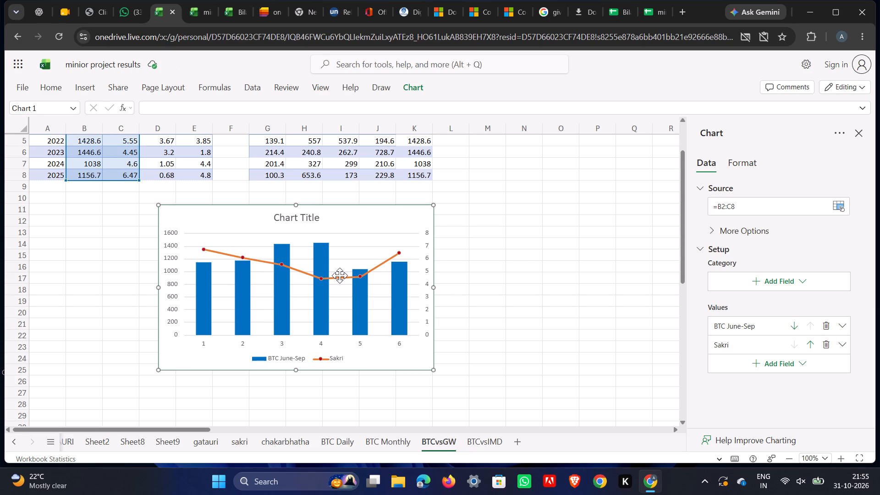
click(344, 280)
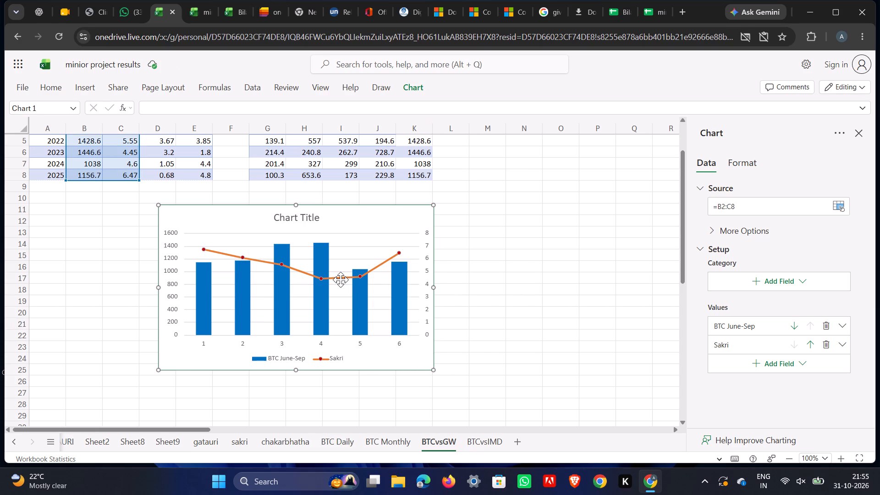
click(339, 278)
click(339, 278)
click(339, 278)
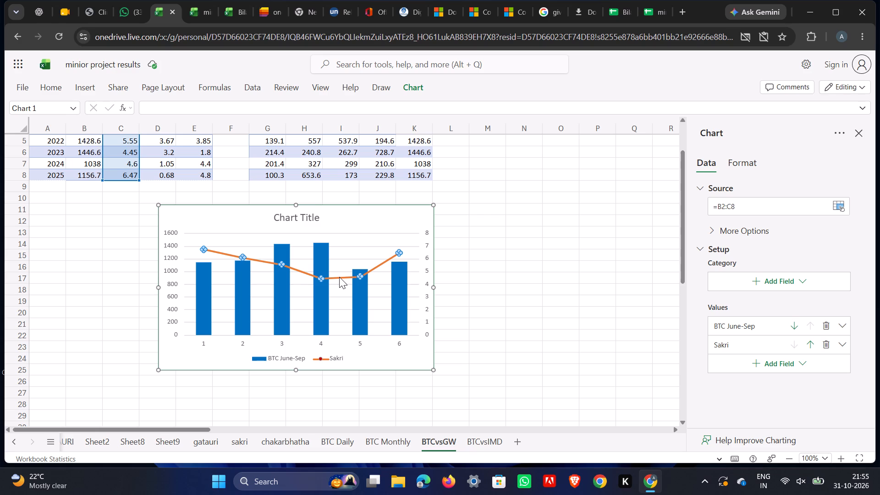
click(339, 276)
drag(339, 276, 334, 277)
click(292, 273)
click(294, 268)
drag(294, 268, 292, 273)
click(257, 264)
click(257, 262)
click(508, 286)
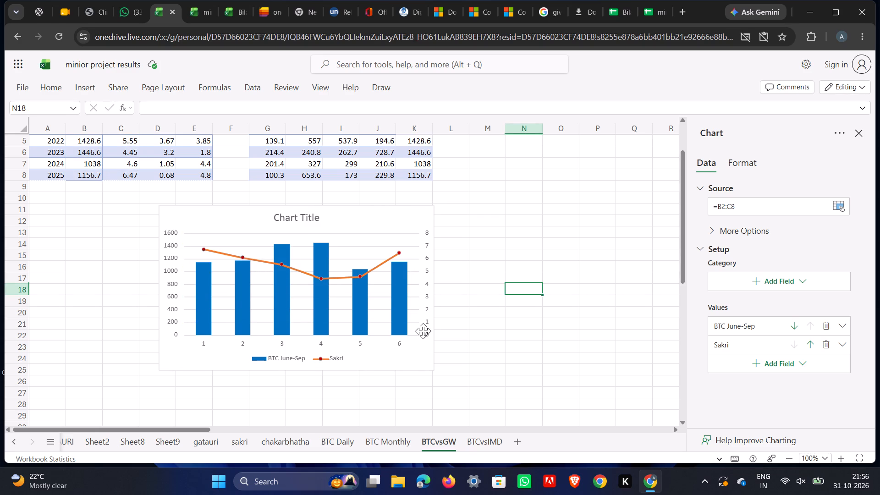
Compare the BTC June-Sep, Sakri and Gautauri data columns with what the chart plots.
scroll(527, 269, up, 3)
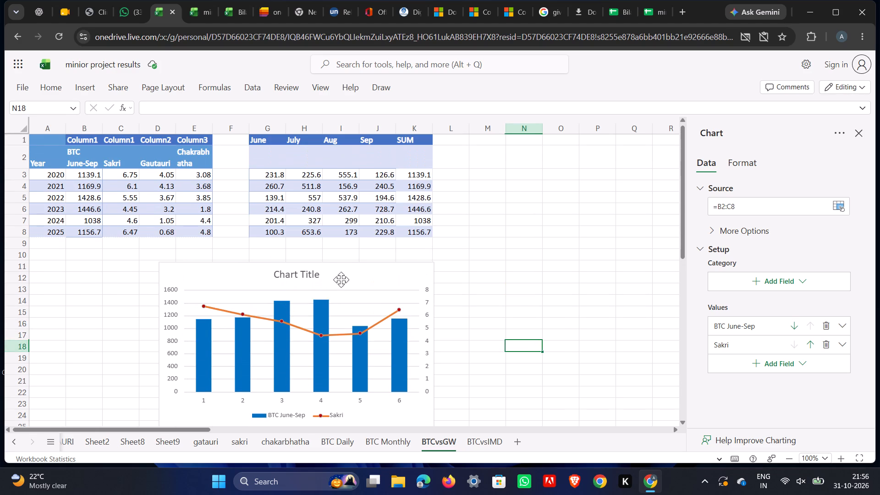
scroll(261, 308, down, 1)
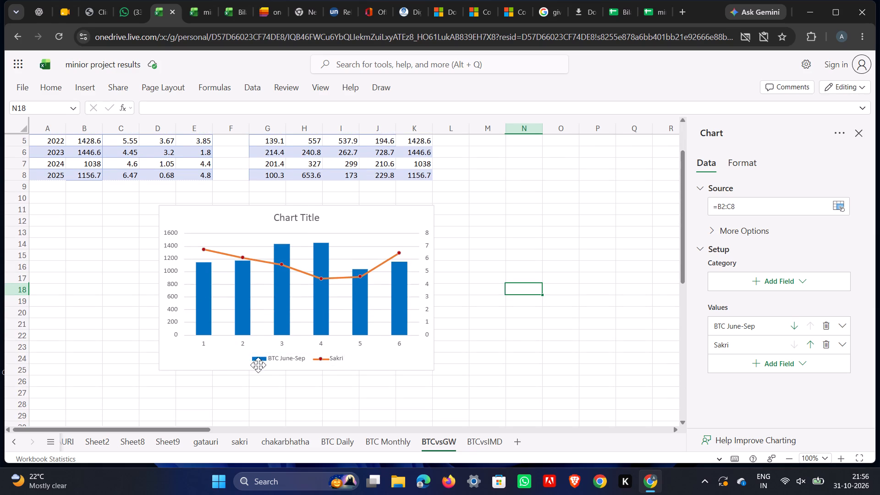
scroll(159, 339, up, 2)
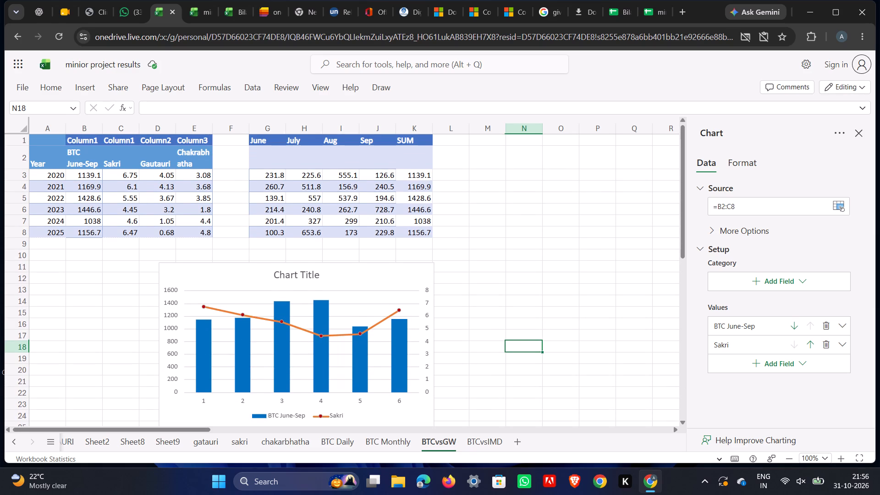
drag(66, 150, 67, 151)
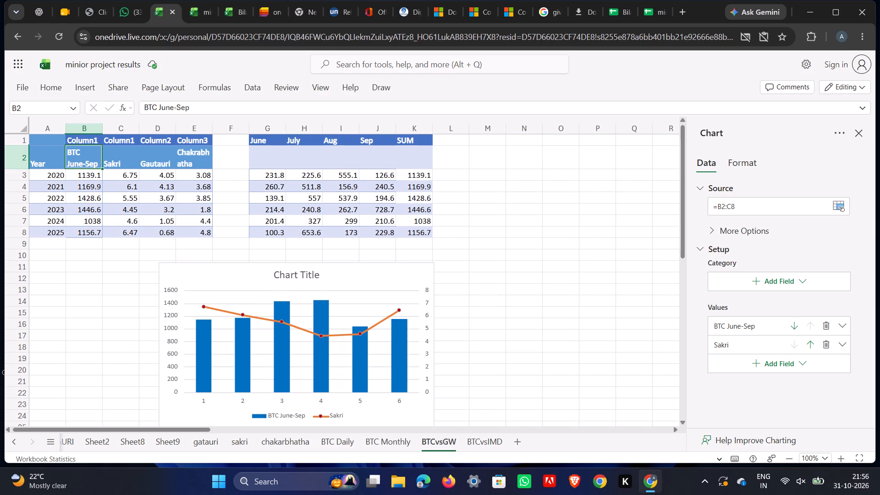
drag(67, 151, 93, 231)
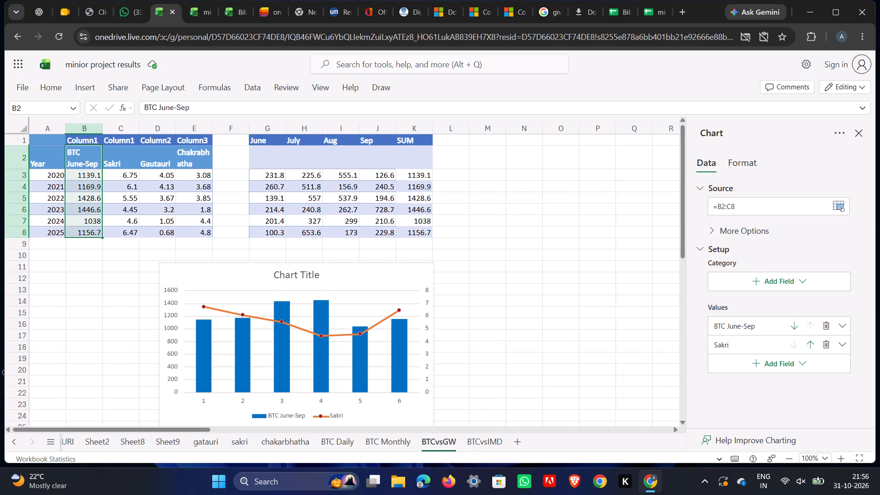
drag(139, 148, 172, 226)
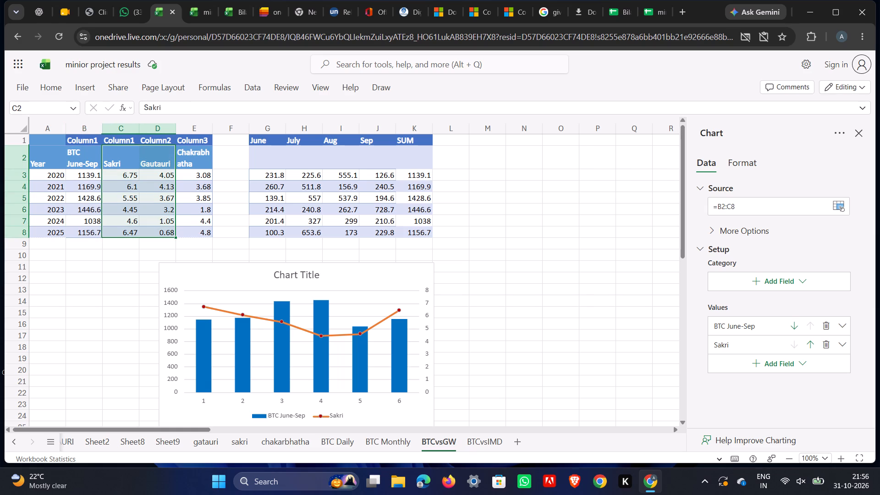
click(485, 218)
scroll(456, 357, down, 1)
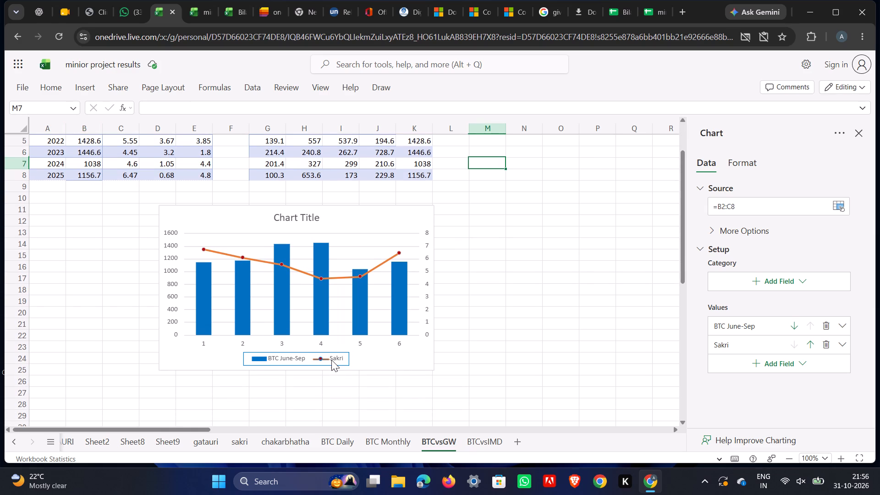
Look for the format options of the horizontal axis and plot area in the BTCvsGW chart.
click(203, 343)
right_click(203, 343)
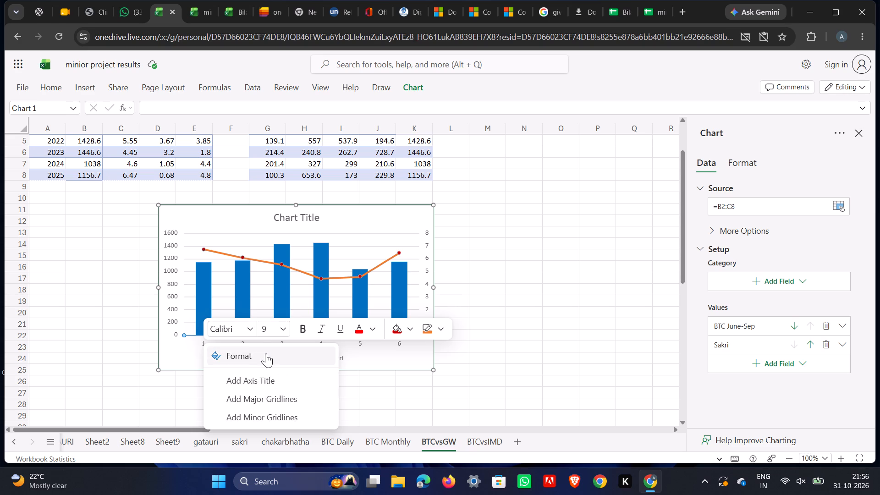
click(266, 353)
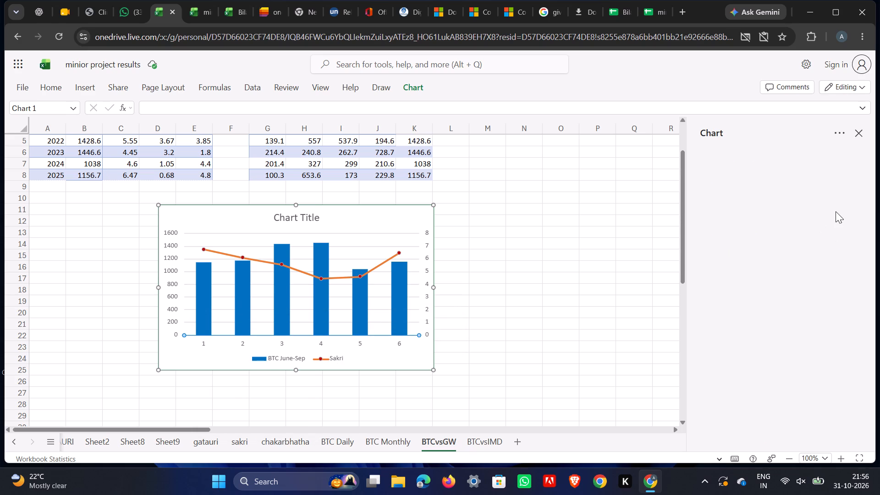
scroll(775, 244, down, 4)
scroll(775, 244, up, 4)
right_click(367, 265)
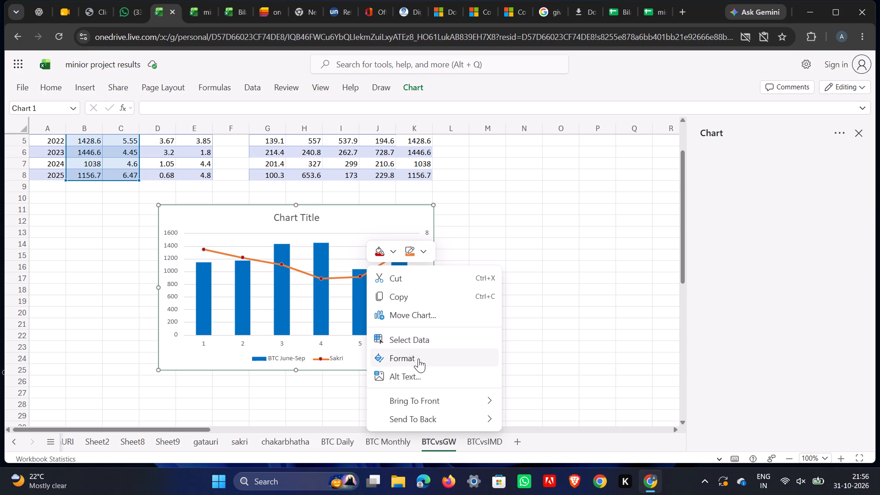
click(419, 358)
click(802, 256)
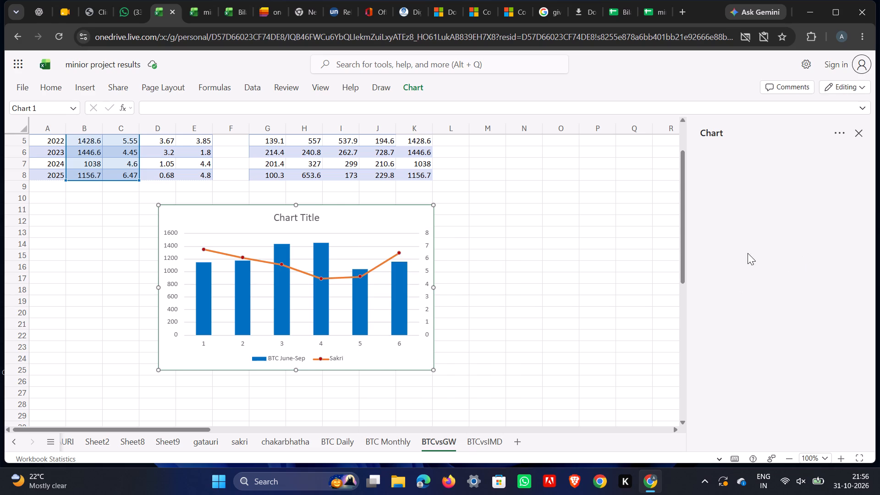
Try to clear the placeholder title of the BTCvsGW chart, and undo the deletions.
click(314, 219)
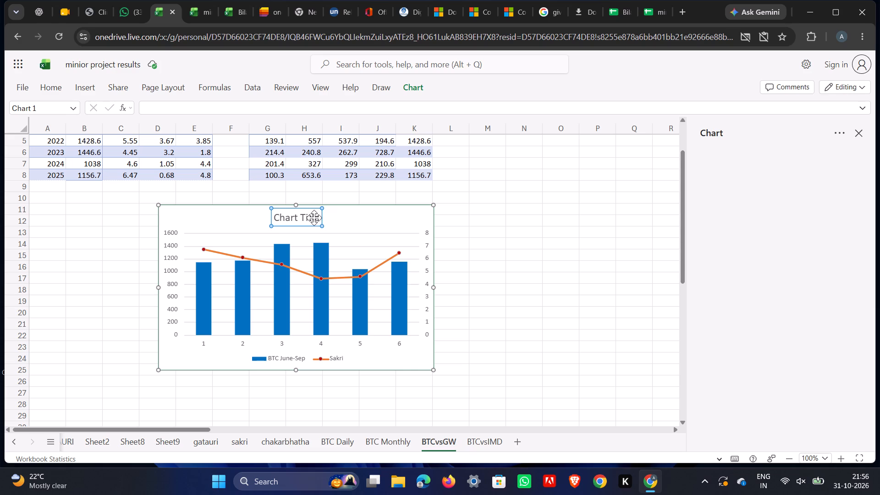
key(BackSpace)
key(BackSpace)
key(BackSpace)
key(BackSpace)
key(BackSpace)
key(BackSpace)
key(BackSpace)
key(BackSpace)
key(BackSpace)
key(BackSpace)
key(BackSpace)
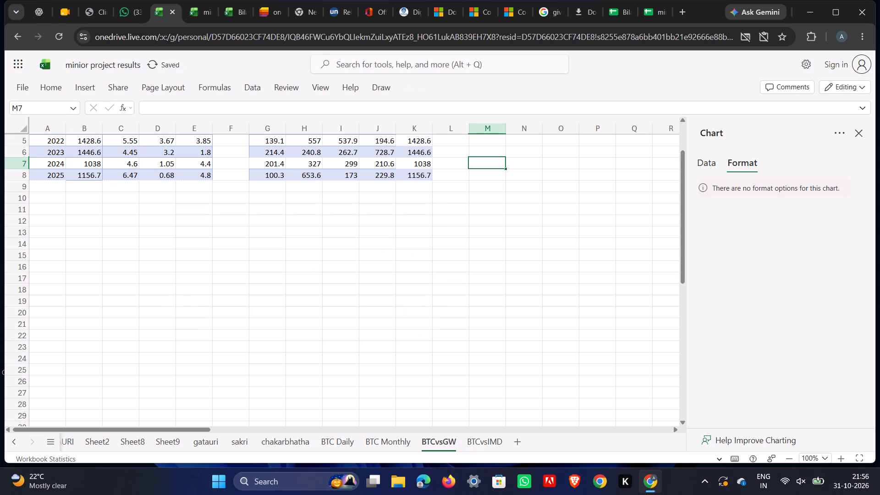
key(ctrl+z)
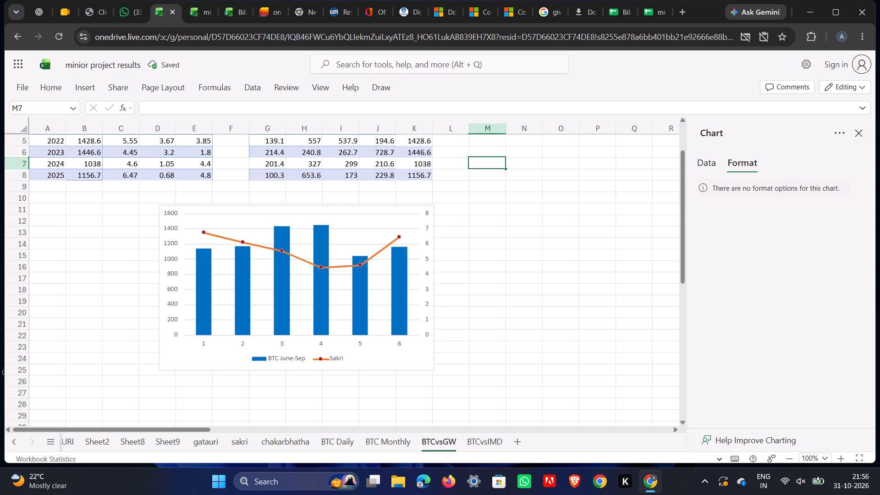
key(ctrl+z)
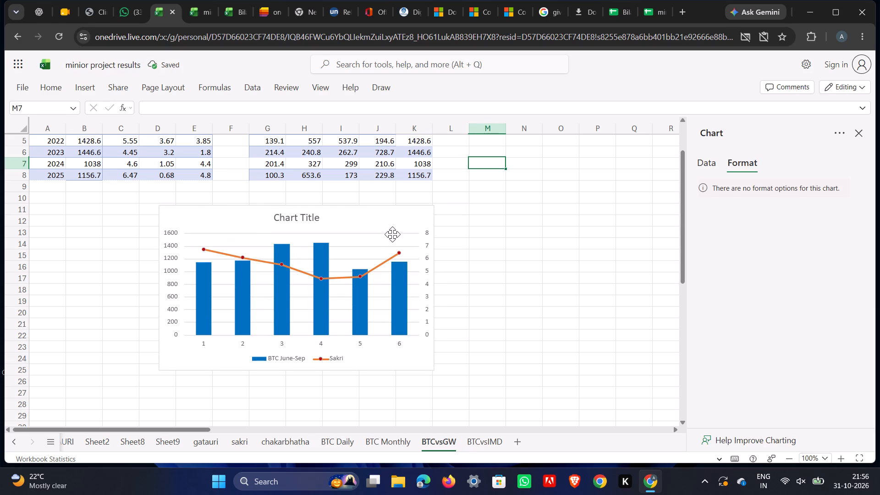
Change the BTCvsGW chart's title to "BTC vs Sakri".
double_click(312, 215)
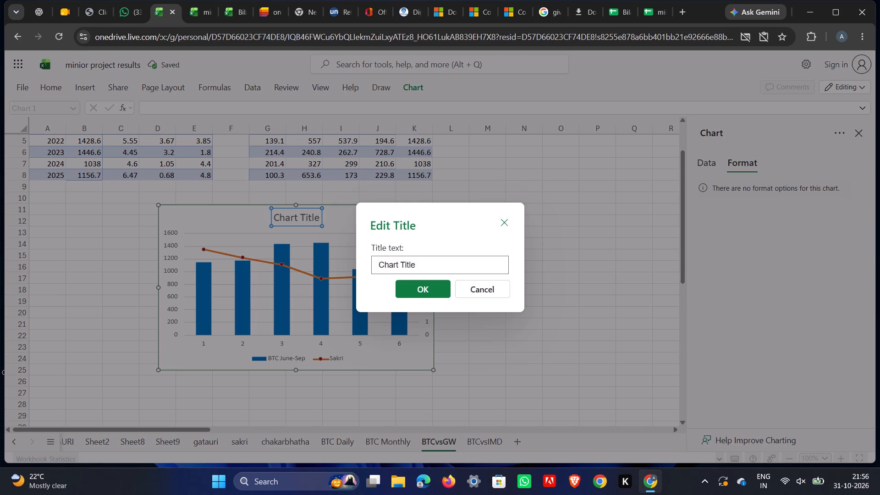
drag(436, 263, 346, 271)
text(BTC)
key(space)
text(vs)
key(space)
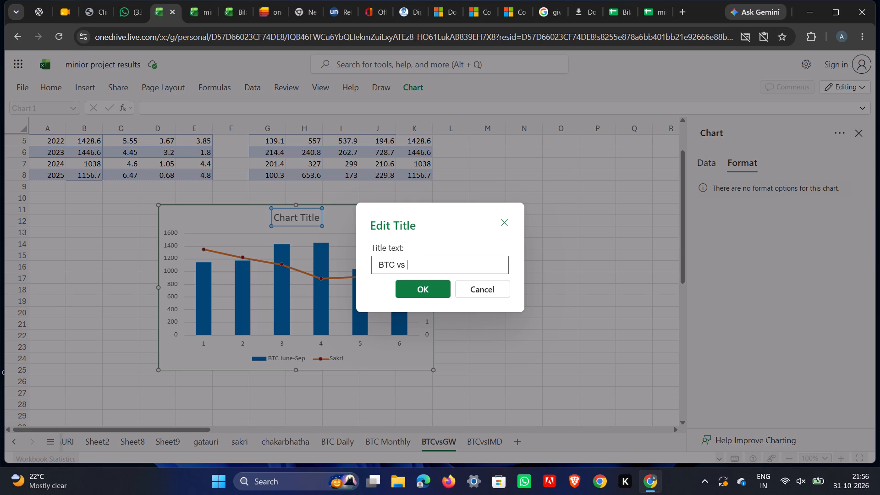
text(Sa)
text(kri)
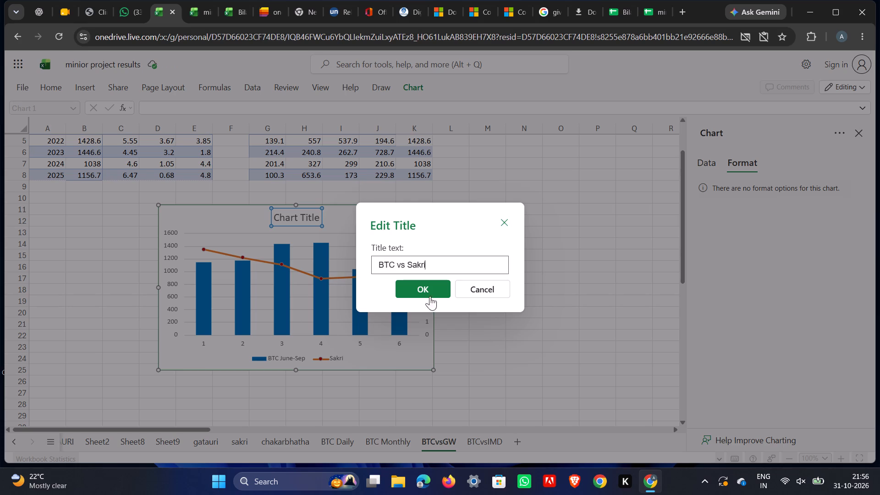
click(436, 279)
click(435, 287)
click(593, 282)
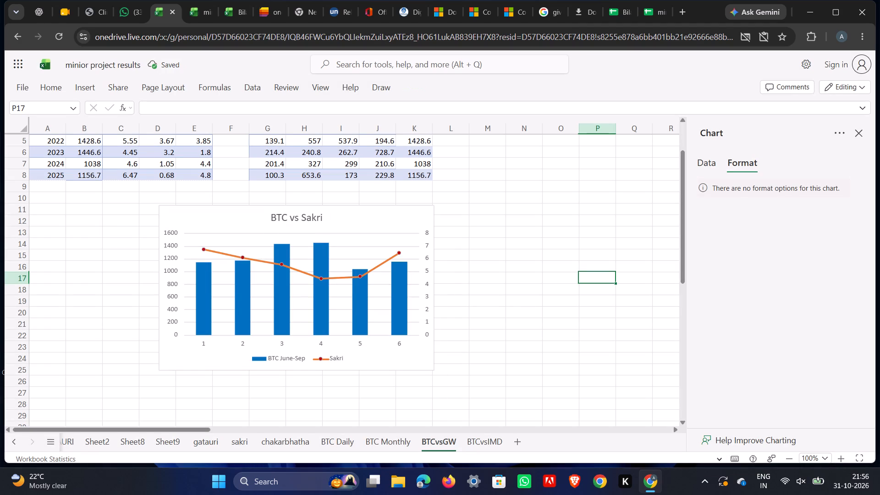
Review the chart's source range, data split options, and category and value fields.
click(705, 162)
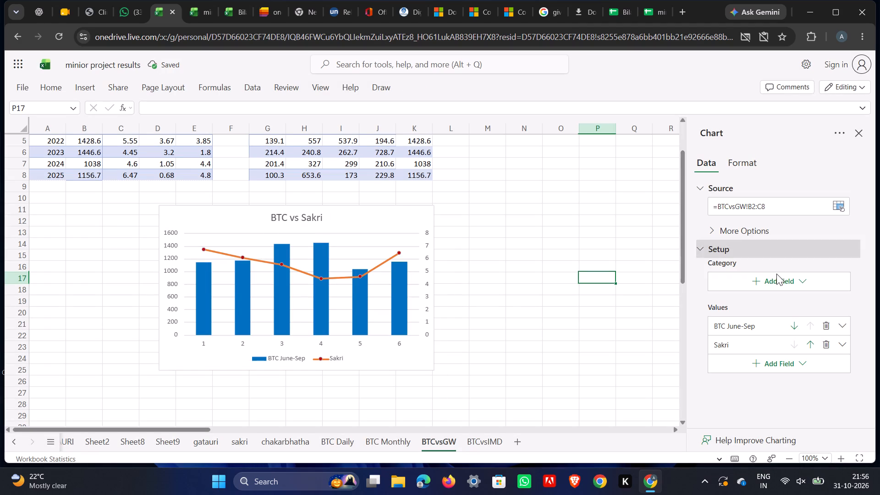
click(739, 236)
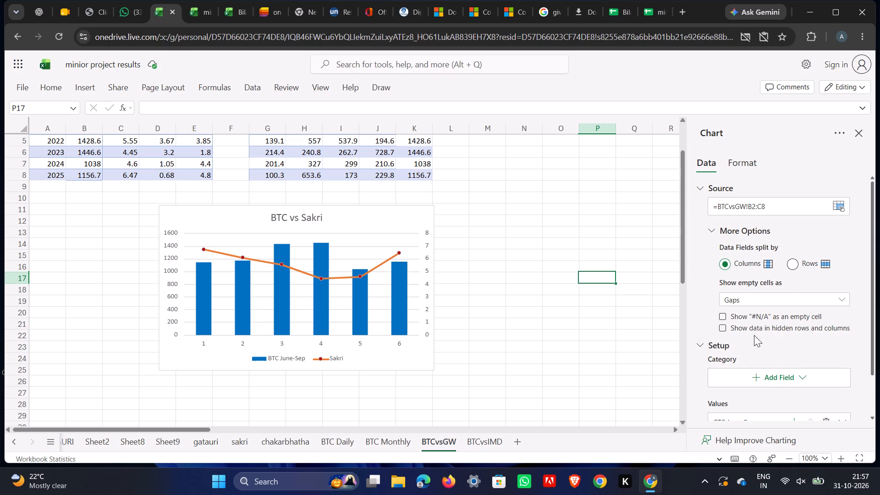
click(734, 350)
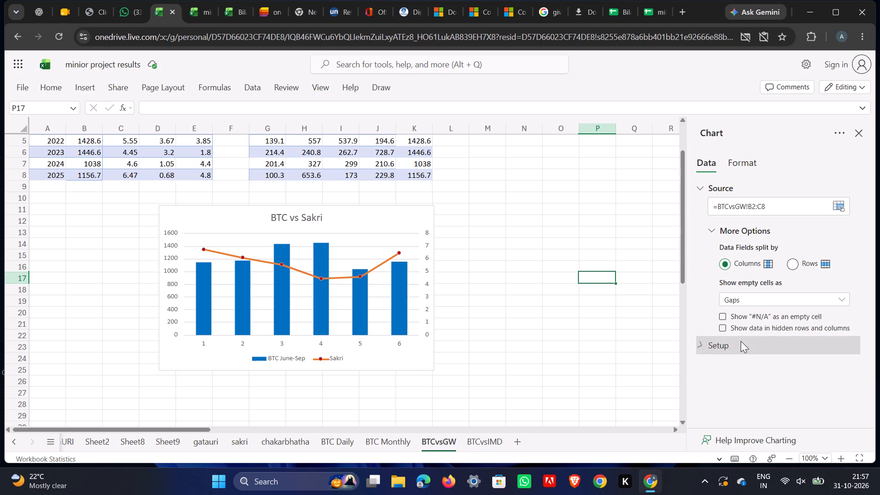
scroll(745, 337, down, 2)
click(745, 337)
scroll(750, 341, down, 8)
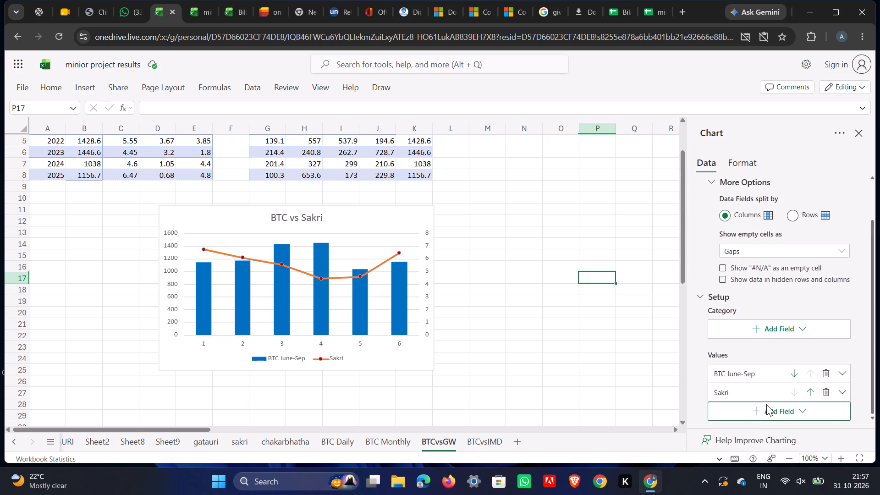
Look through the BTC vs Sakri chart's horizontal axis and chart formatting options.
click(286, 347)
double_click(280, 341)
right_click(280, 341)
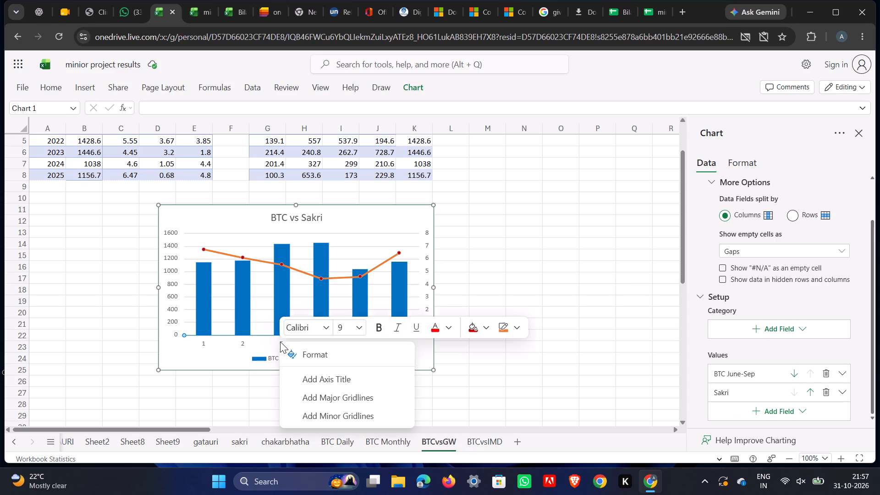
click(629, 303)
click(755, 165)
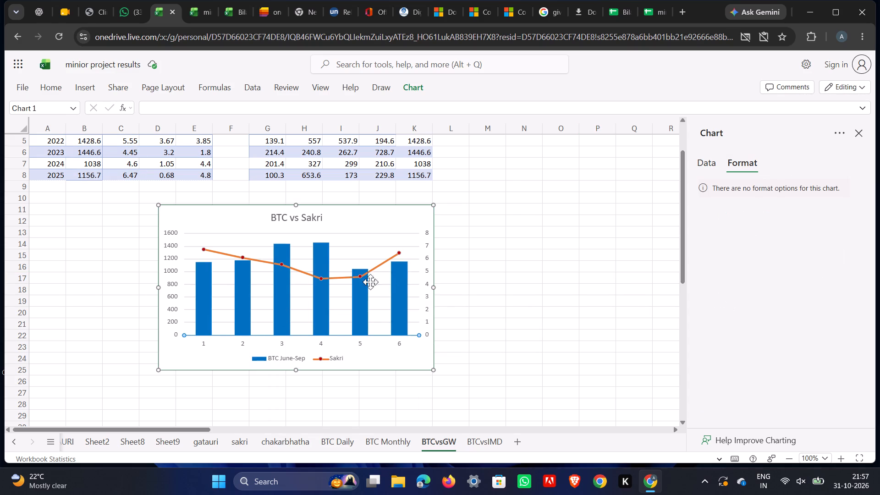
right_click(362, 275)
click(379, 233)
right_click(379, 233)
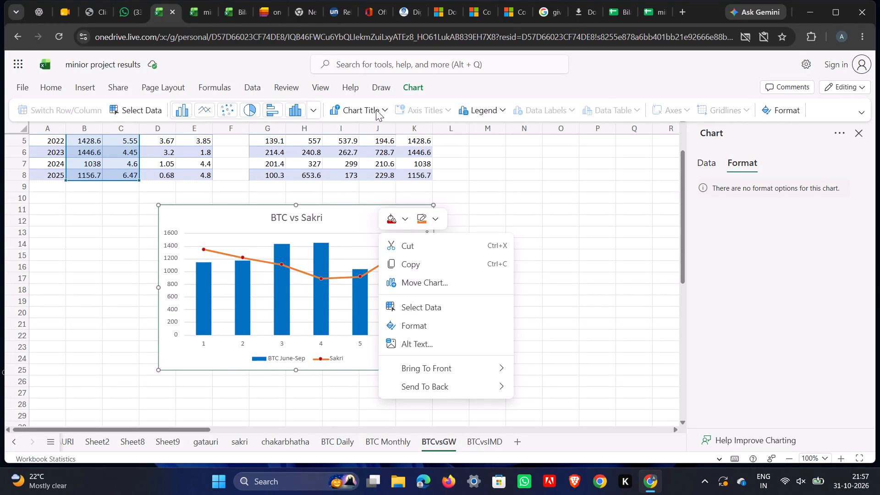
click(515, 226)
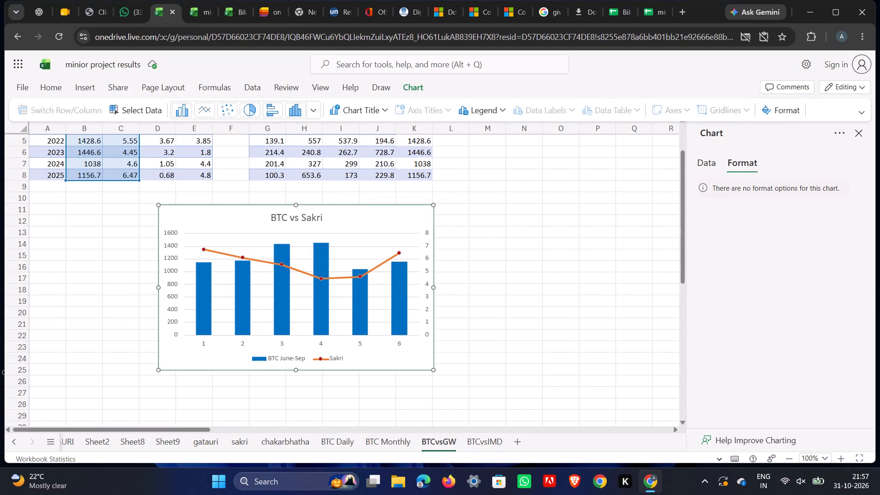
click(499, 225)
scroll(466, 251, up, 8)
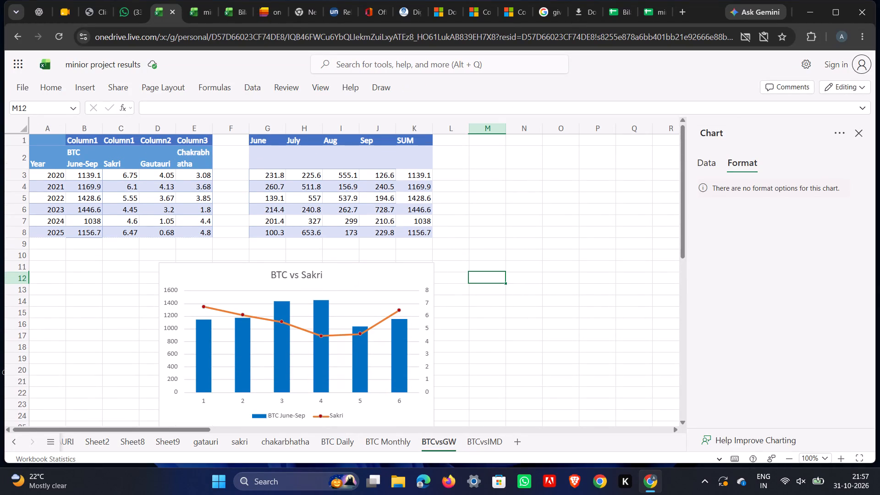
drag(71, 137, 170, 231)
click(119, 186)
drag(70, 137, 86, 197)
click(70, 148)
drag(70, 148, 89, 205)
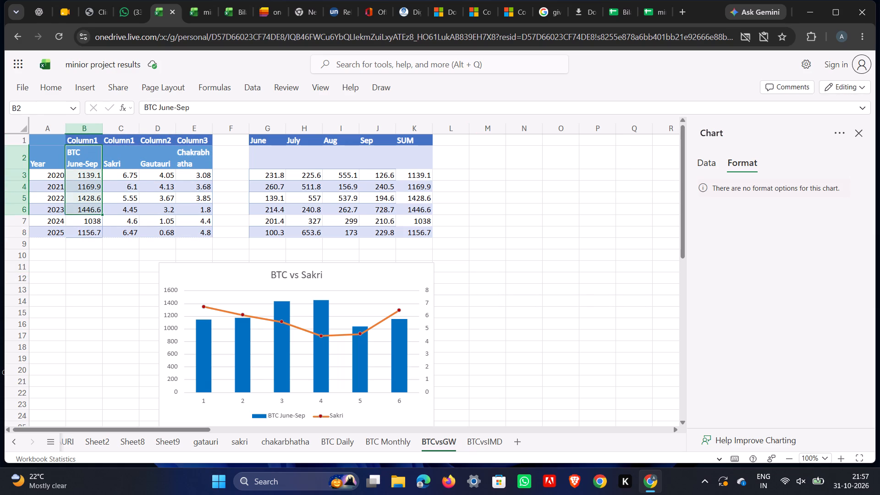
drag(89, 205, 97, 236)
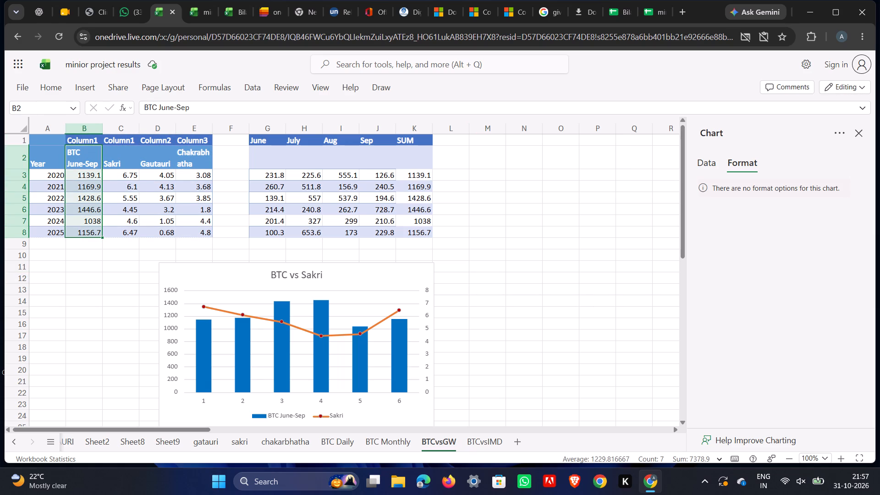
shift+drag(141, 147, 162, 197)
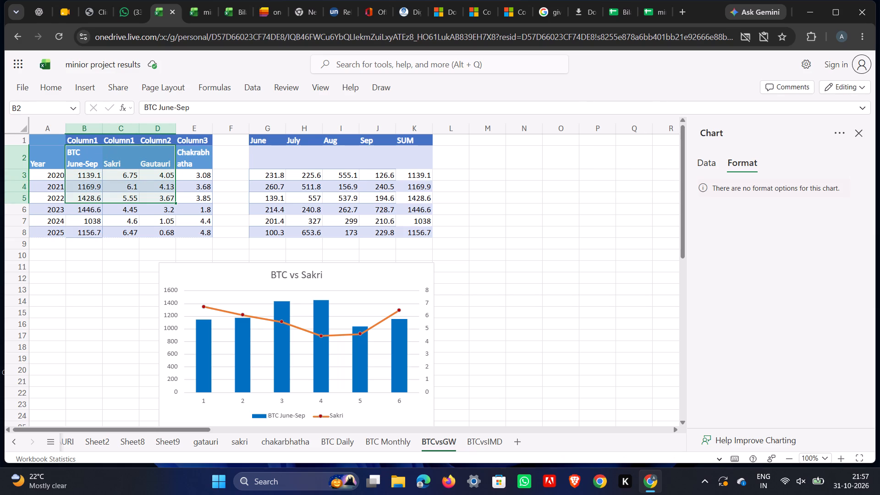
Insert a Column Clustered - Line on Secondary Axis chart from the Year, BTC June-Sep and Gautauri columns, rows 2 to 8.
click(143, 148)
drag(143, 148, 164, 218)
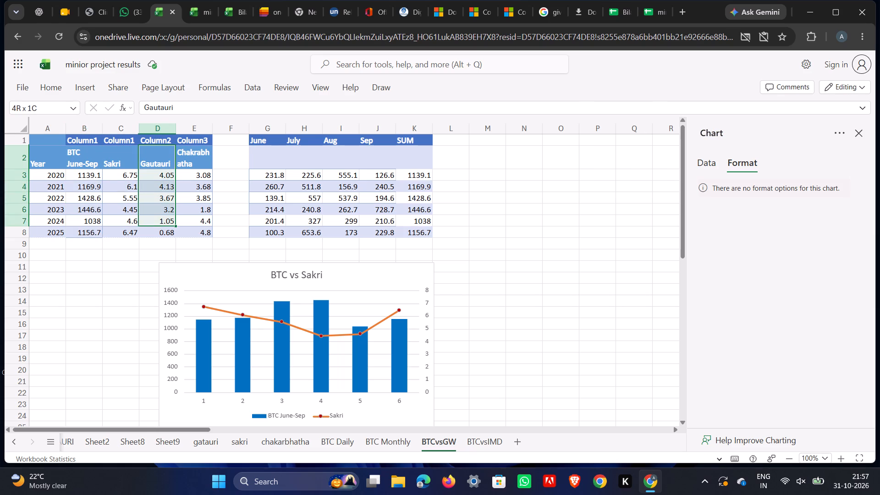
drag(164, 218, 164, 232)
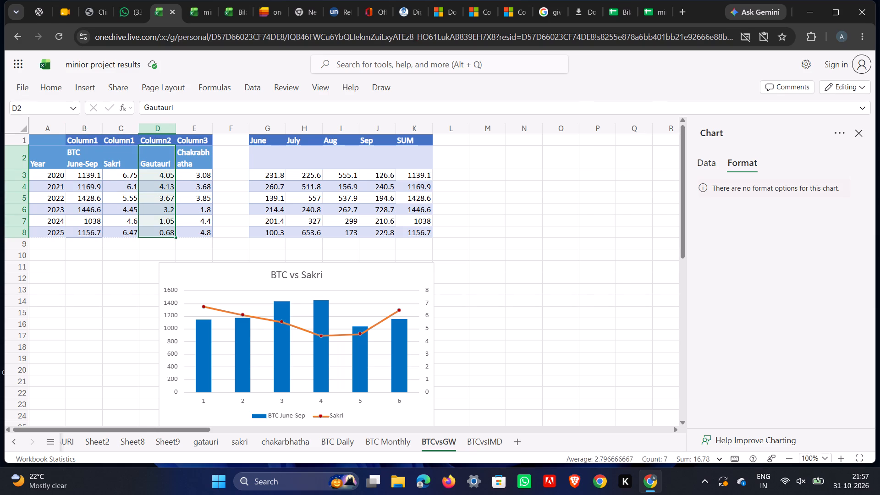
ctrl+drag(71, 147, 99, 228)
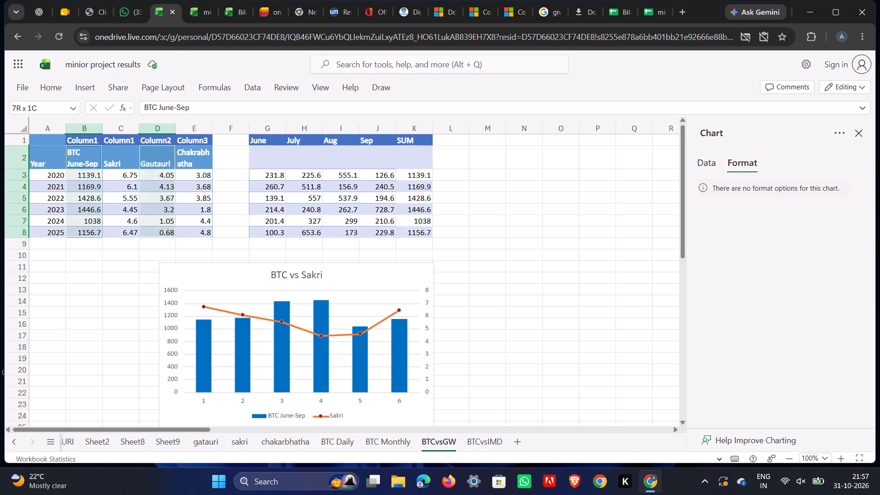
ctrl+drag(99, 228, 99, 231)
ctrl+drag(33, 149, 75, 205)
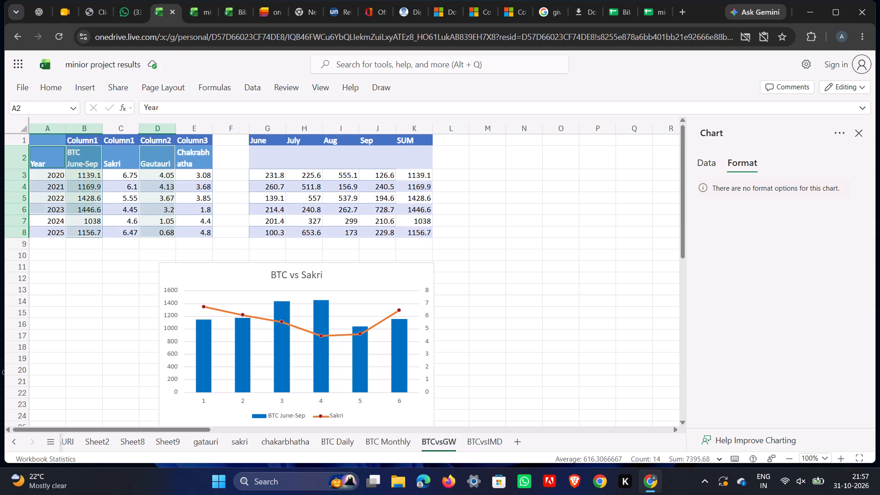
ctrl+drag(75, 205, 92, 233)
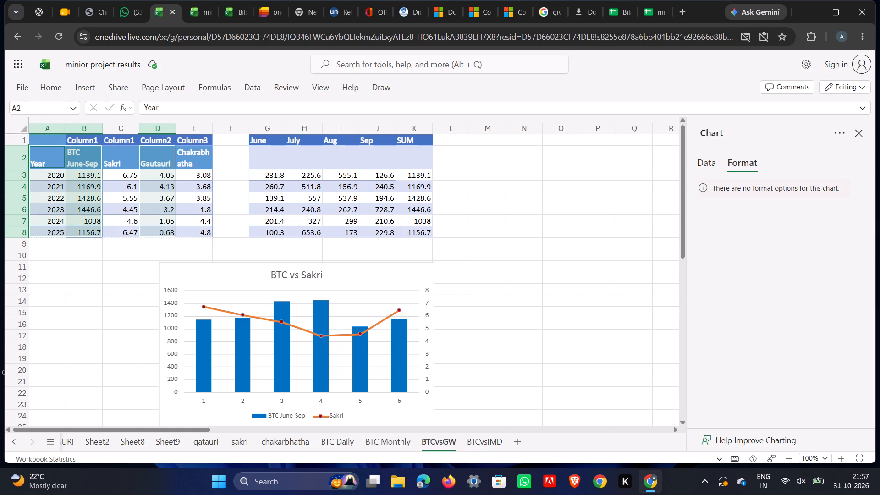
right_click(90, 221)
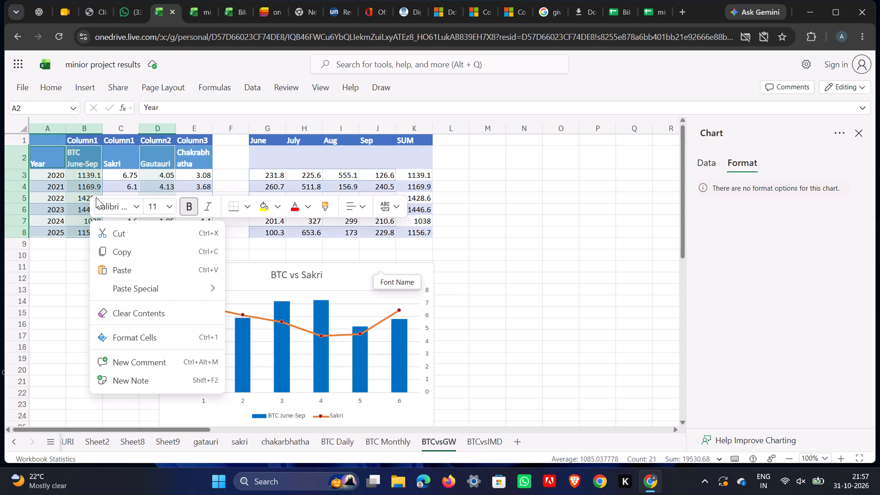
click(87, 86)
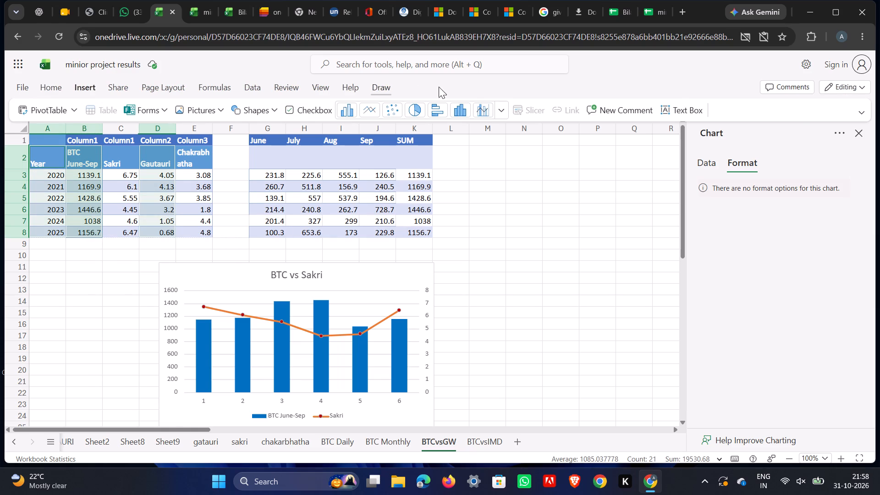
click(488, 108)
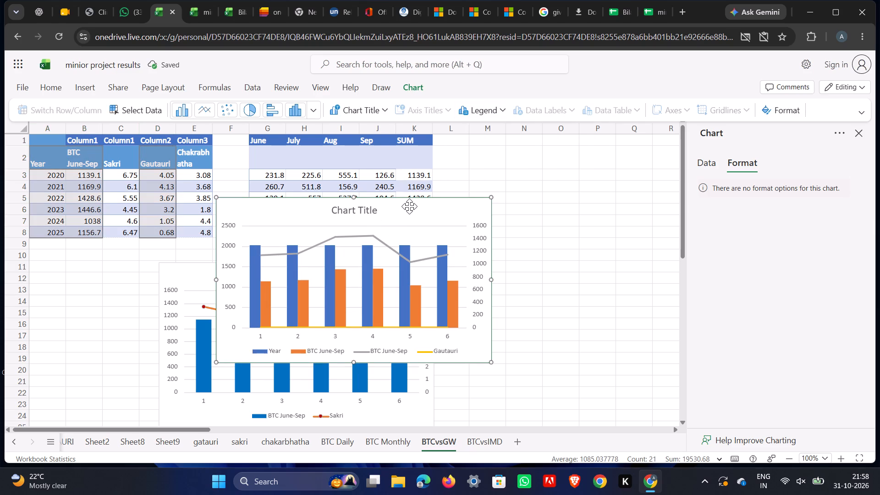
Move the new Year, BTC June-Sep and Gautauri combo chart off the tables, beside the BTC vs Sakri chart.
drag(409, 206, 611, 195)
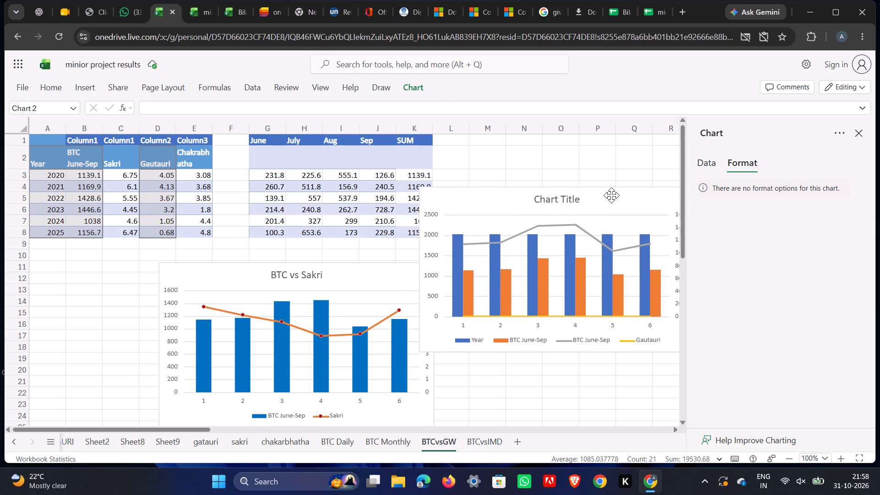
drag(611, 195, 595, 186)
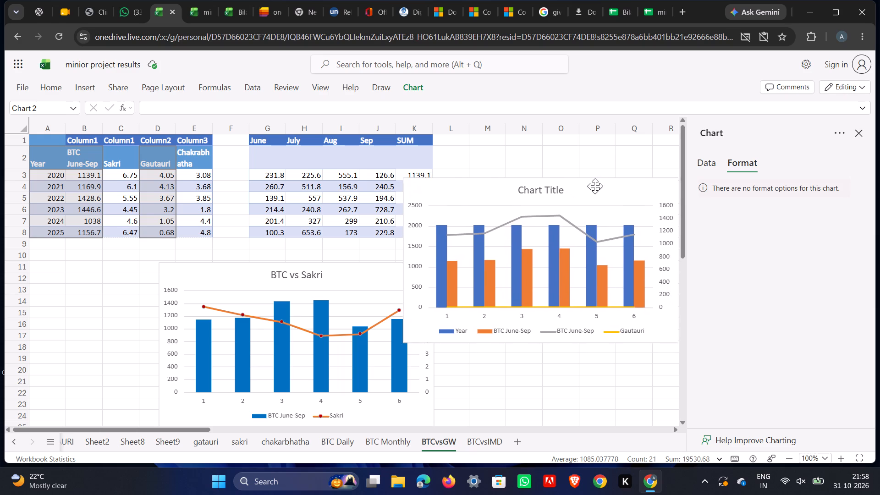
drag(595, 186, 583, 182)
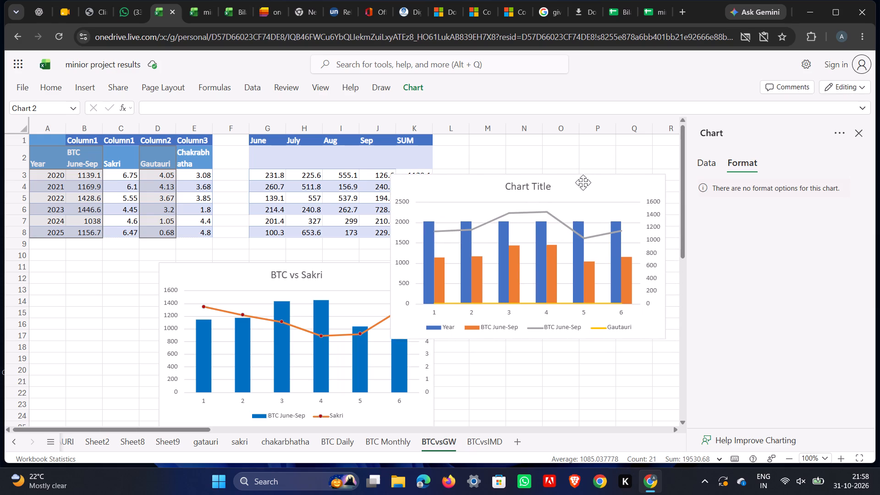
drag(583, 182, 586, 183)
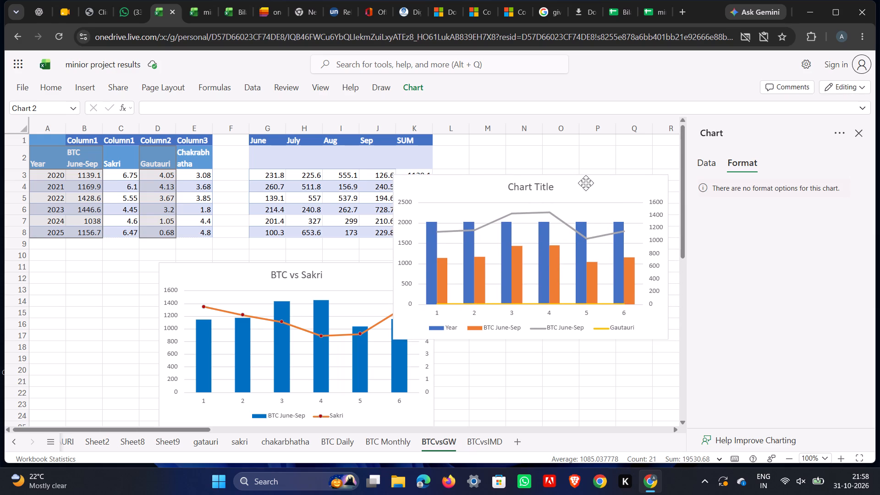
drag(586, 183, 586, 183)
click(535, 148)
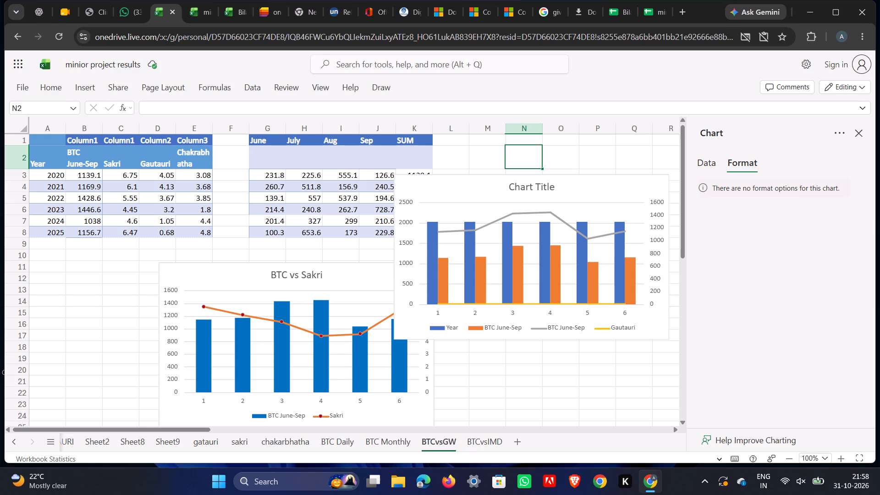
Examine which data columns feed the line and bar series of the BTC vs Sakri chart and the new combo chart.
click(201, 306)
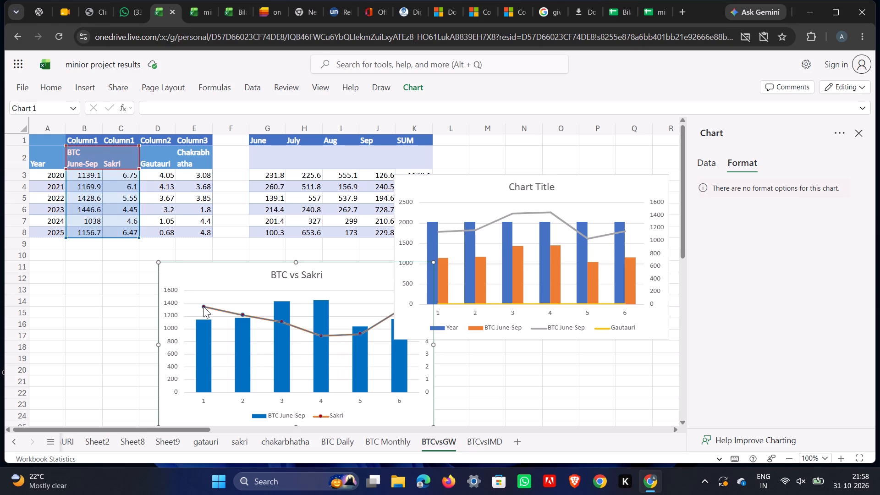
right_click(203, 306)
click(204, 306)
click(204, 306)
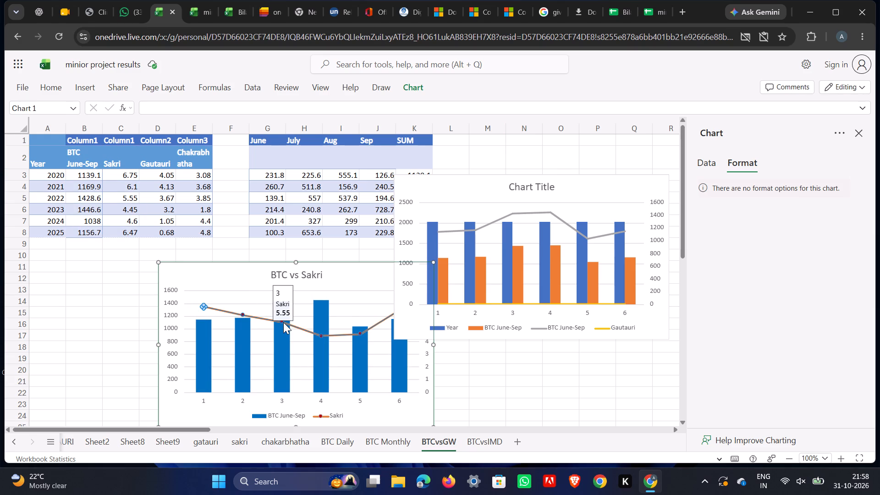
click(476, 229)
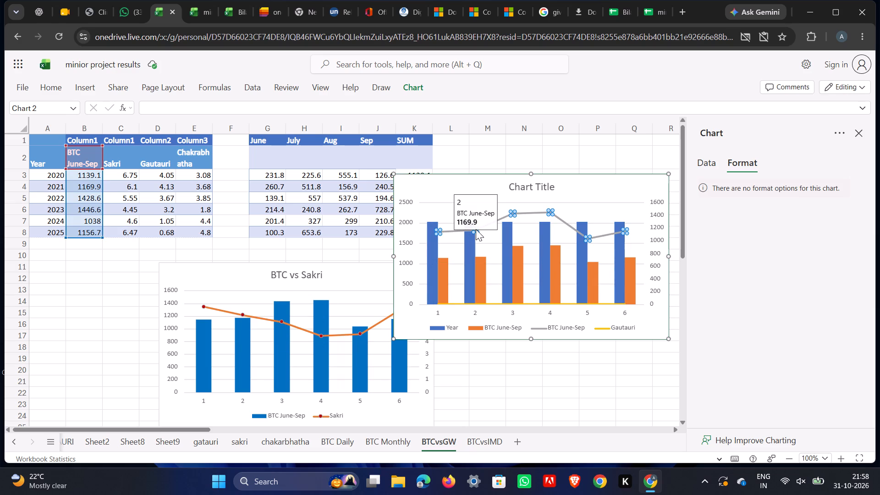
click(468, 254)
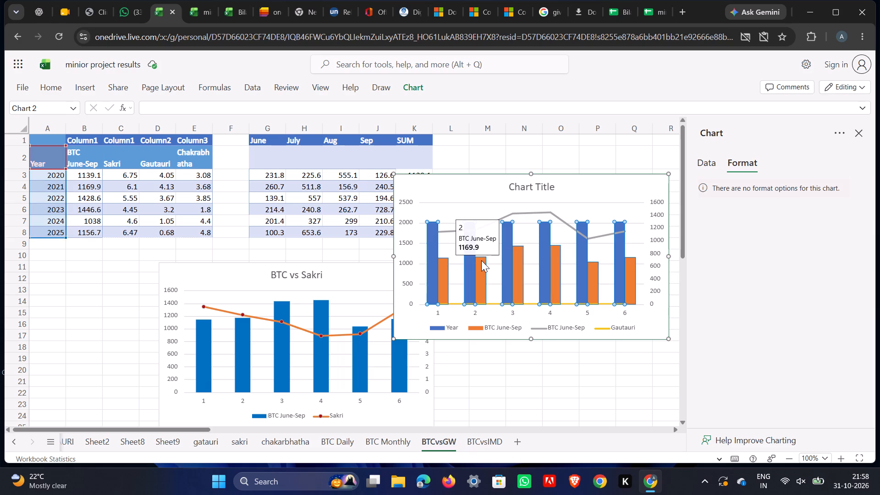
click(481, 260)
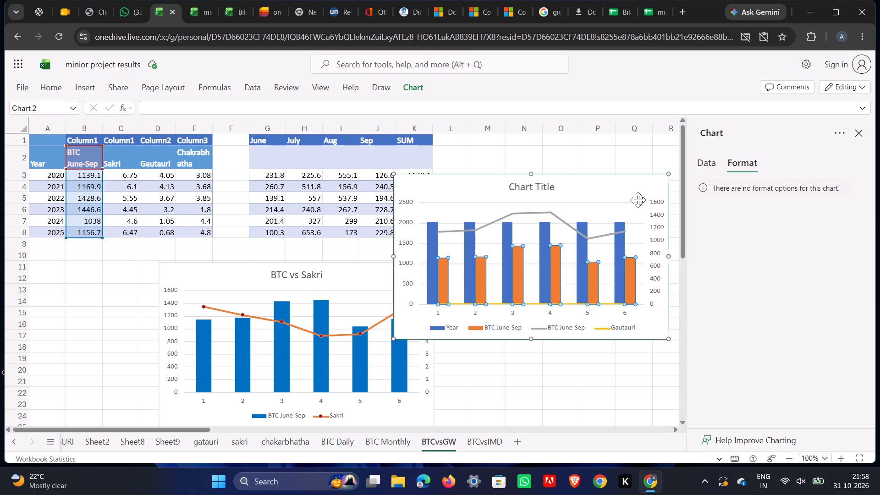
Cut the new untitled combo chart from the BTCvsGW sheet, keeping only the BTC vs Sakri chart.
right_click(638, 200)
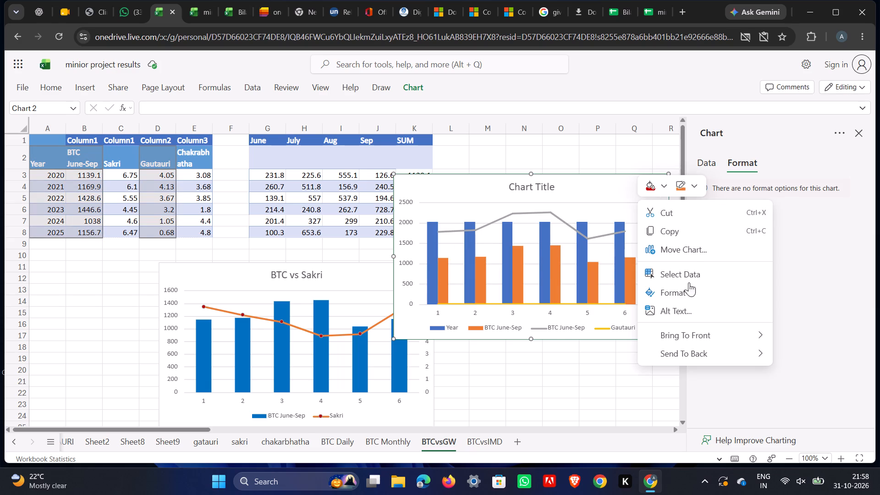
click(604, 174)
click(604, 174)
right_click(609, 175)
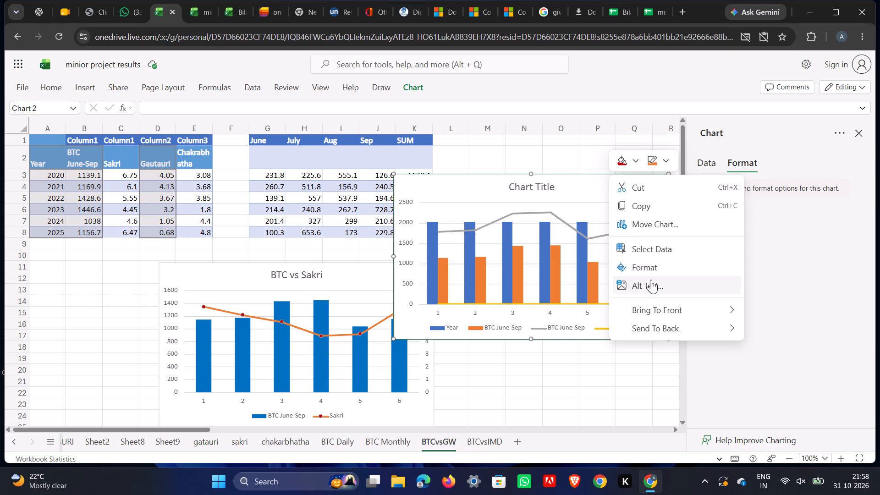
drag(563, 182, 568, 203)
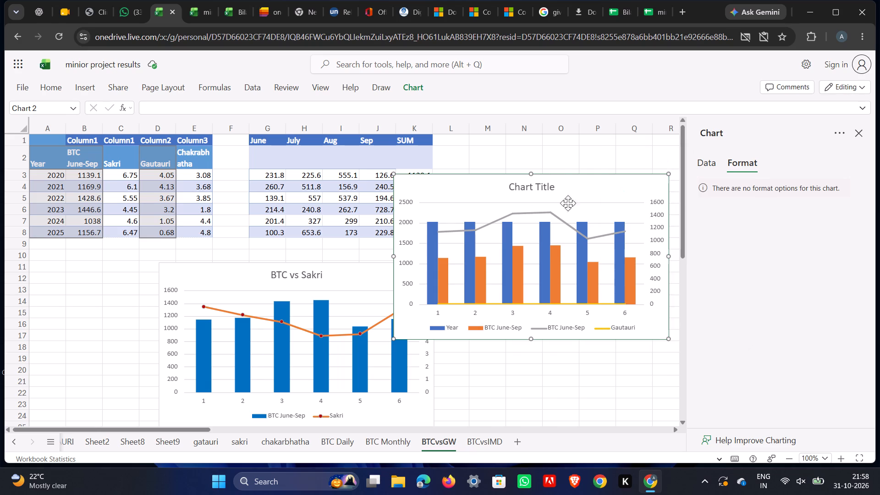
drag(568, 203, 582, 248)
drag(588, 197, 654, 273)
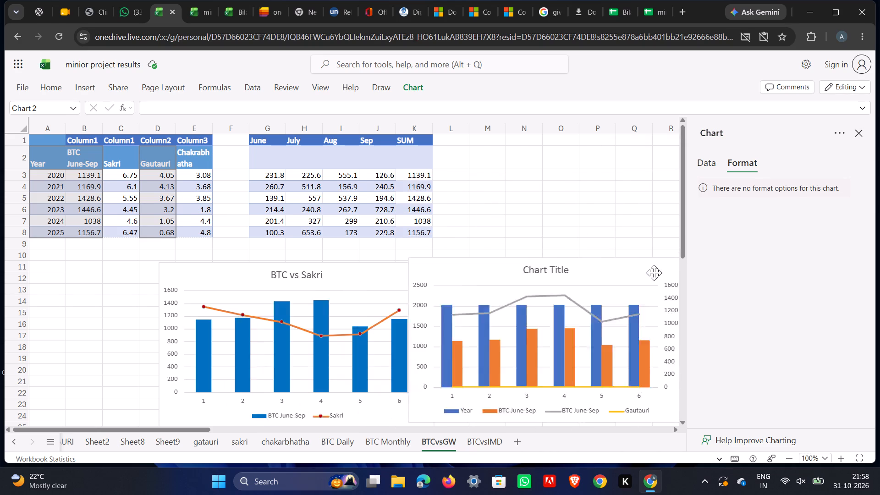
drag(654, 273, 657, 270)
right_click(656, 270)
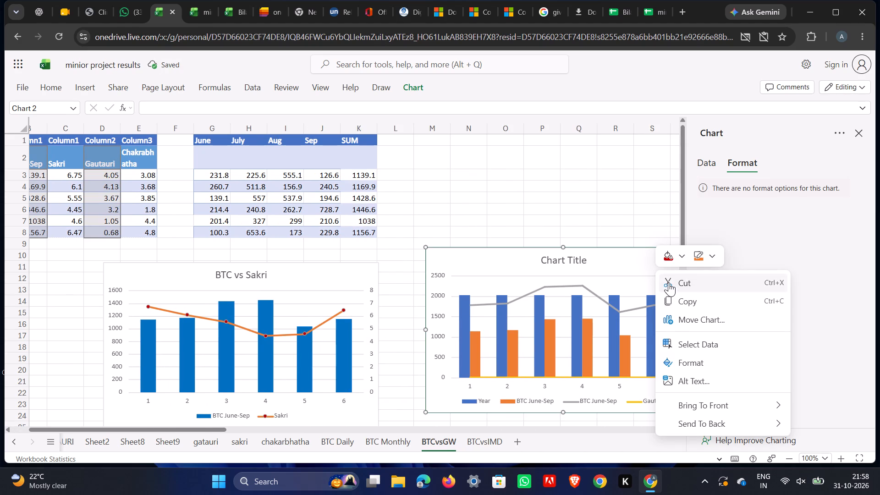
click(669, 282)
click(554, 262)
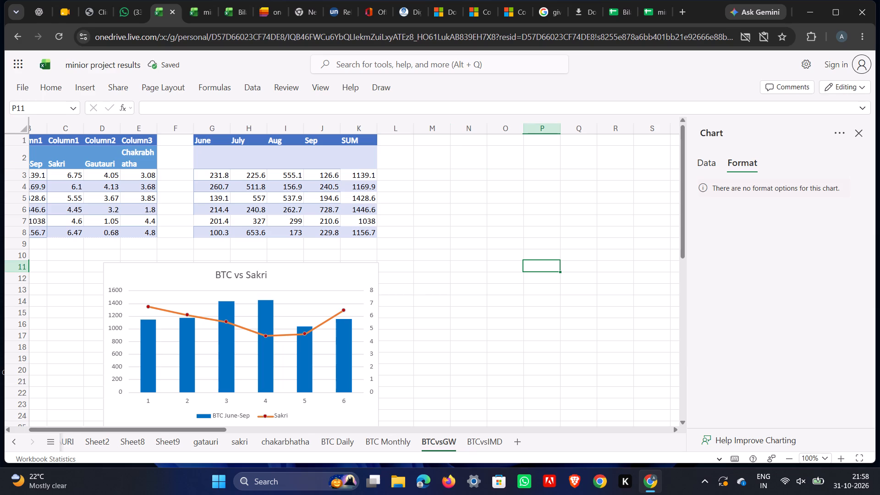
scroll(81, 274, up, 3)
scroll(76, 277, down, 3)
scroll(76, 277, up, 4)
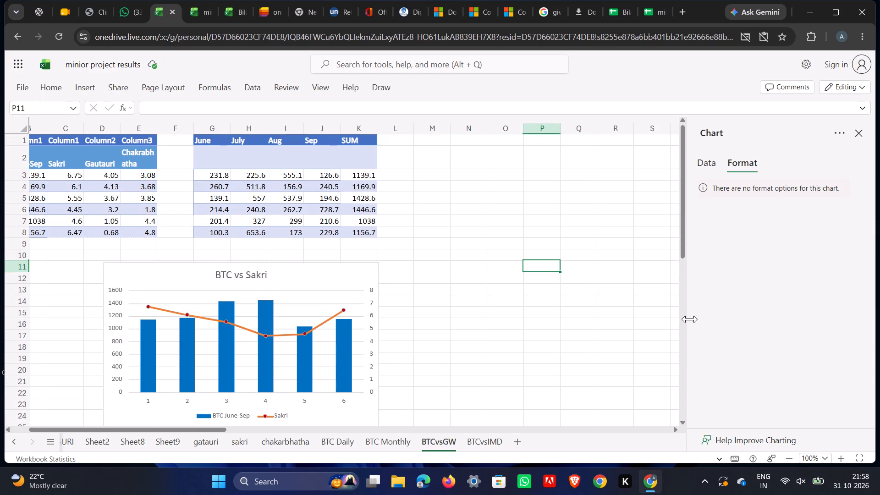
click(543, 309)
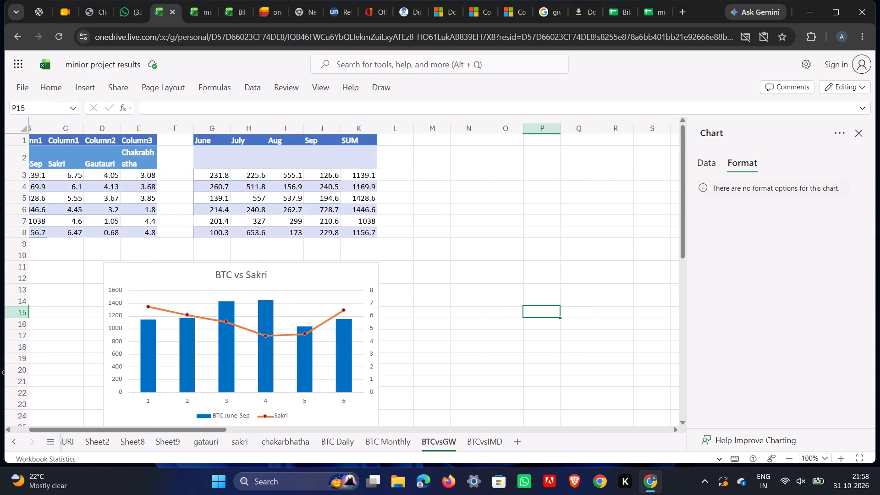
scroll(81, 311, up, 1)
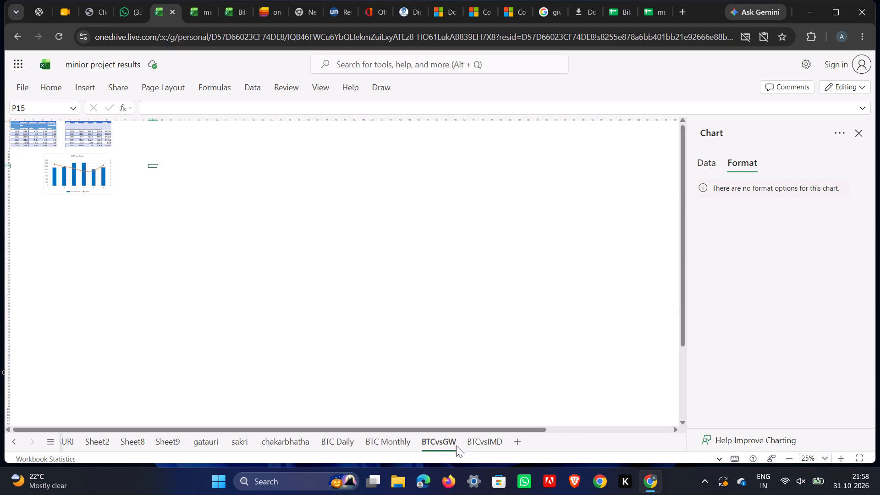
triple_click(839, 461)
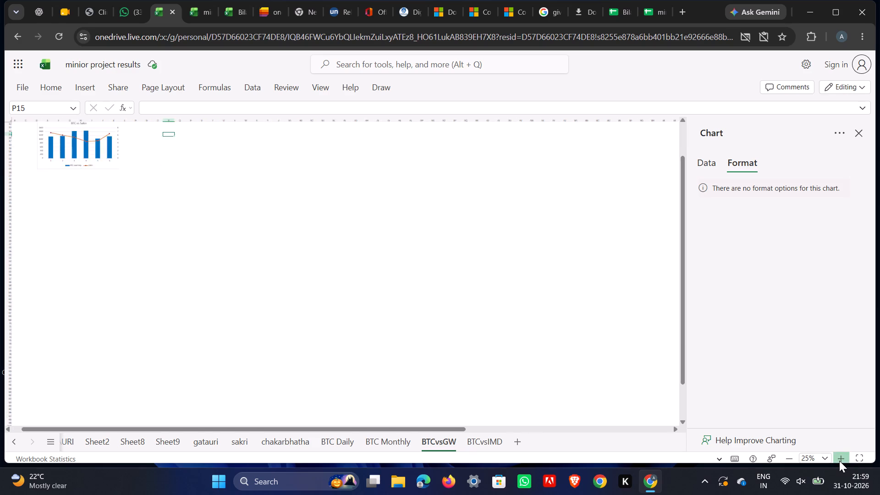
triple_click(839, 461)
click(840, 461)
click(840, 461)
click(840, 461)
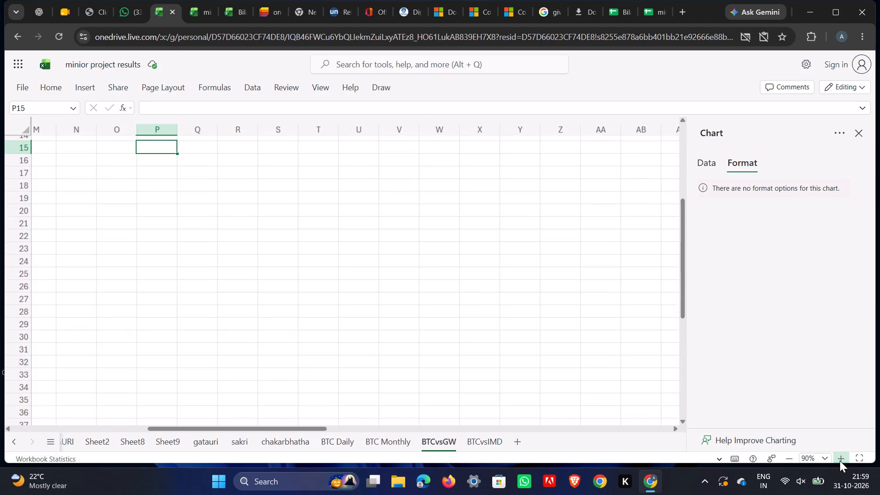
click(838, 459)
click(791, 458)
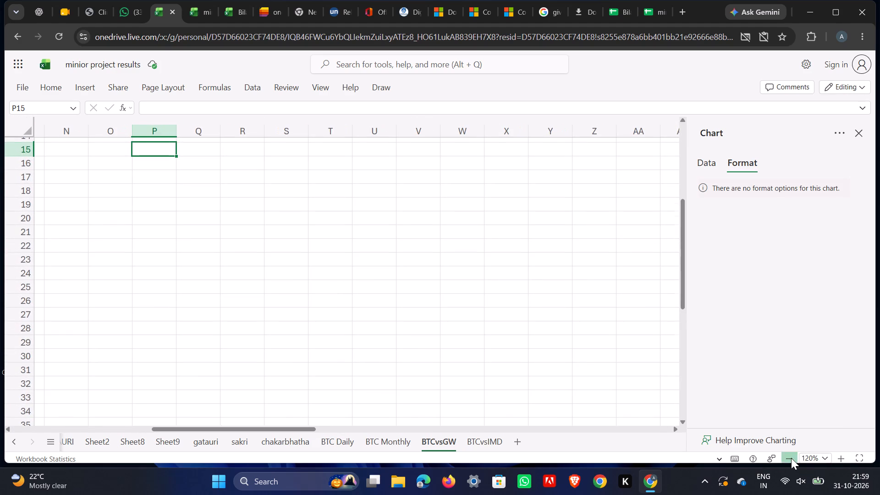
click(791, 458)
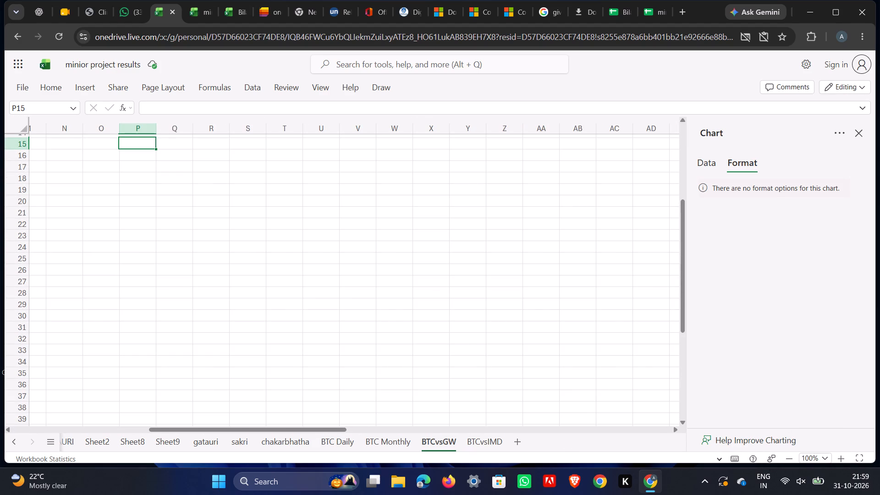
Copy the Year, BTC June-Sep, Sakri and Gautauri columns (A1:D8) and paste them at M1.
drag(334, 432, 124, 429)
scroll(154, 343, up, 5)
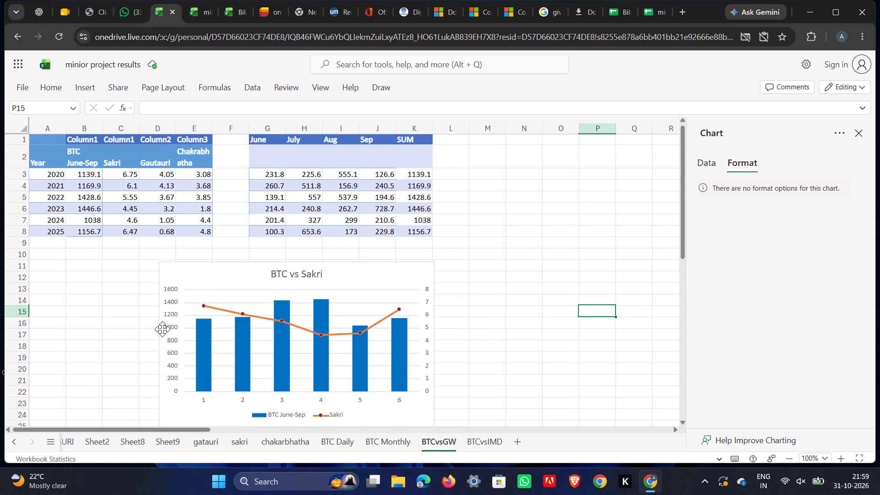
scroll(162, 328, up, 2)
drag(32, 137, 94, 236)
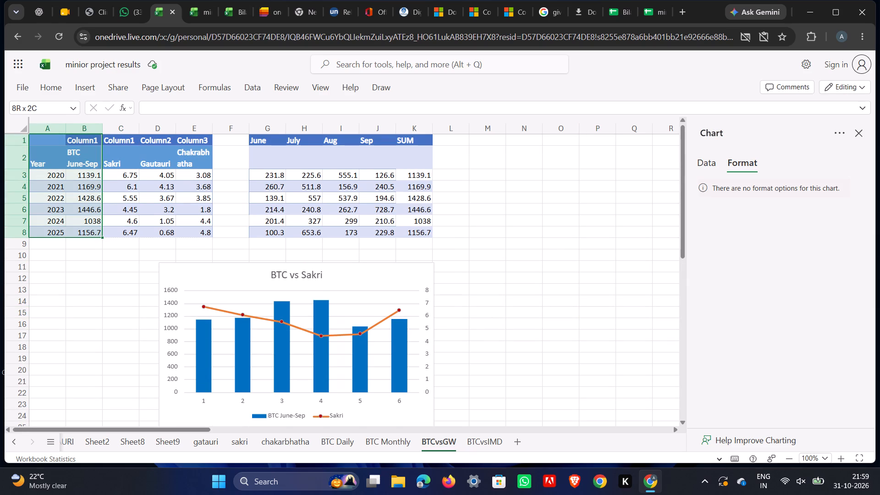
drag(94, 236, 161, 233)
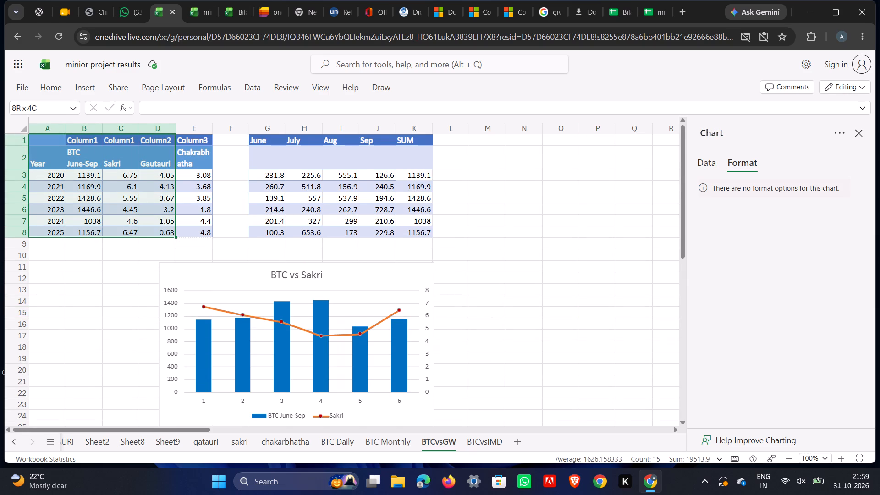
drag(161, 233, 164, 233)
key(ctrl+c)
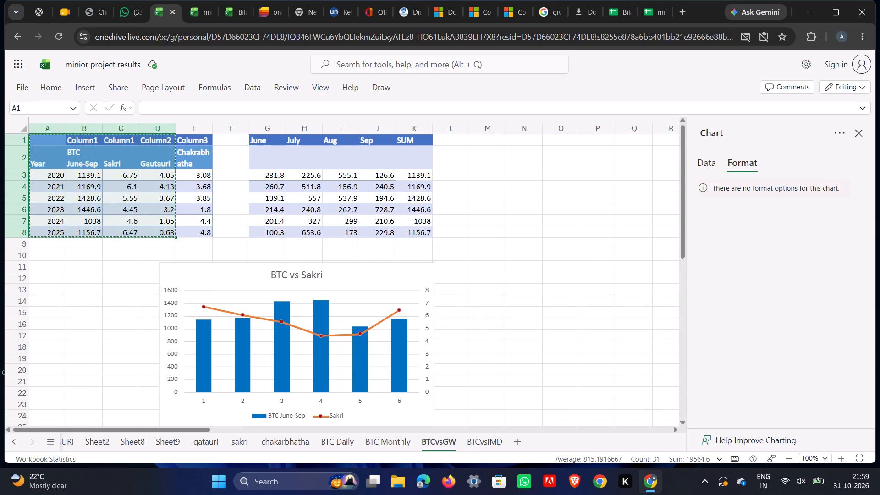
click(489, 151)
scroll(487, 173, up, 1)
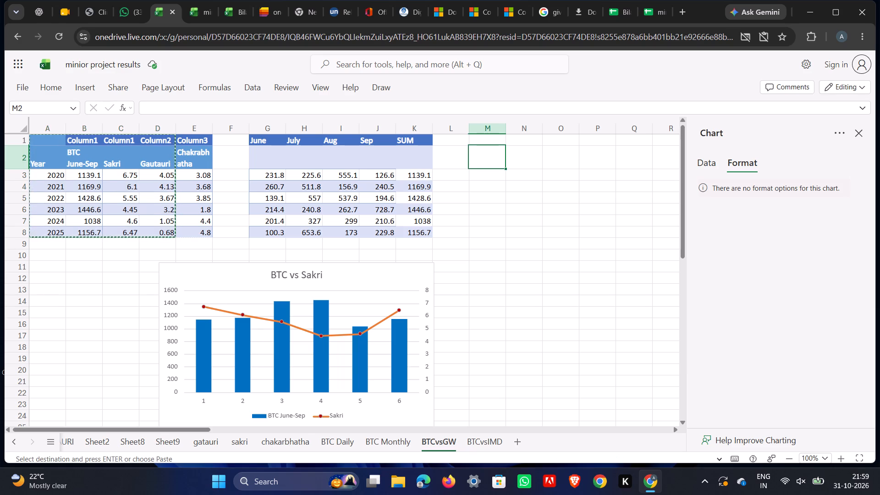
scroll(487, 173, up, 2)
click(495, 139)
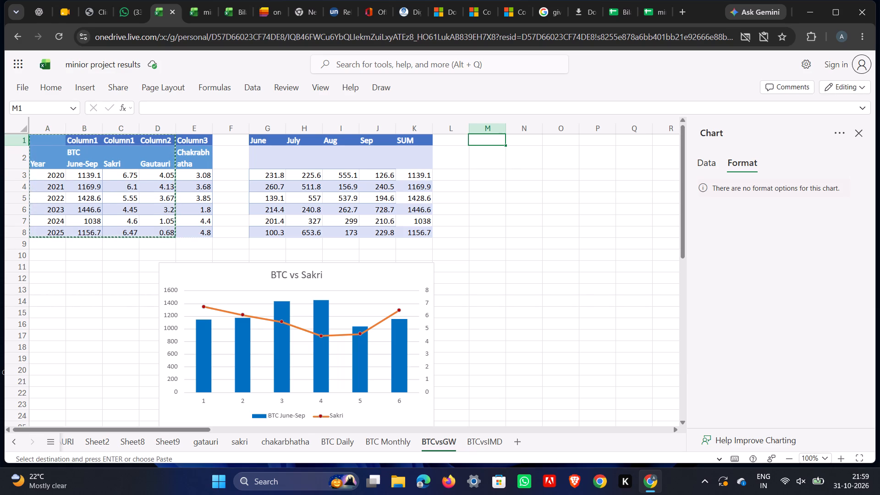
key(ctrl+v)
Delete the Sakri cells O1:O8 from the copied table, shifting the remaining cells left.
click(554, 171)
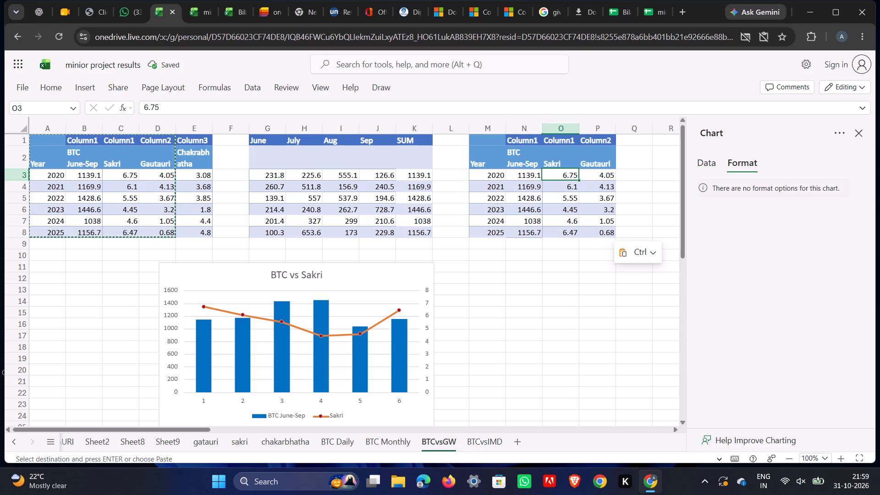
drag(545, 139, 577, 224)
right_click(577, 219)
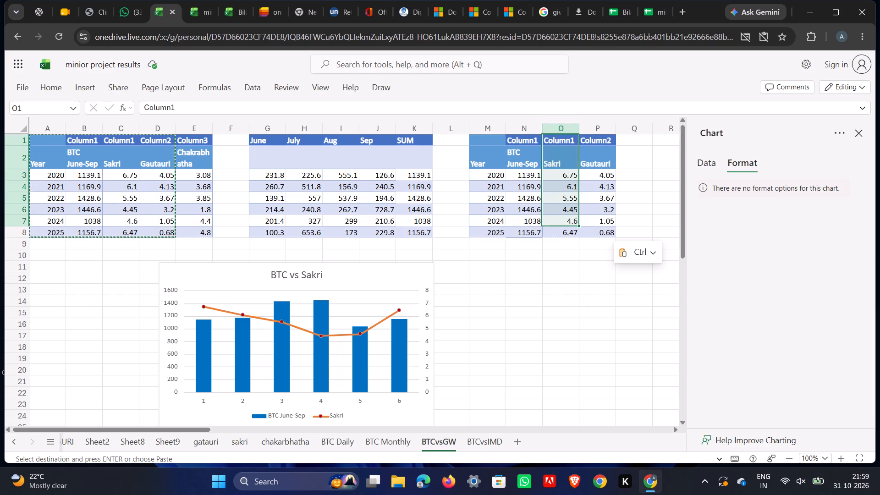
click(561, 210)
click(547, 142)
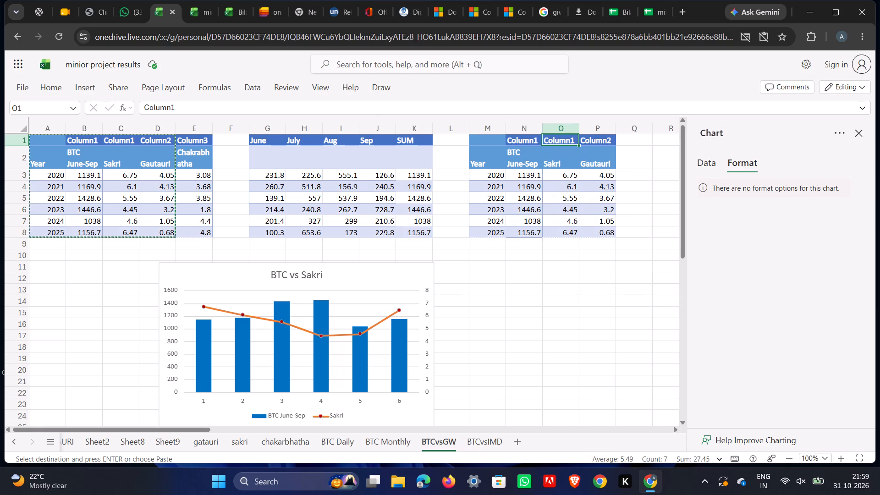
drag(545, 137, 565, 229)
right_click(566, 225)
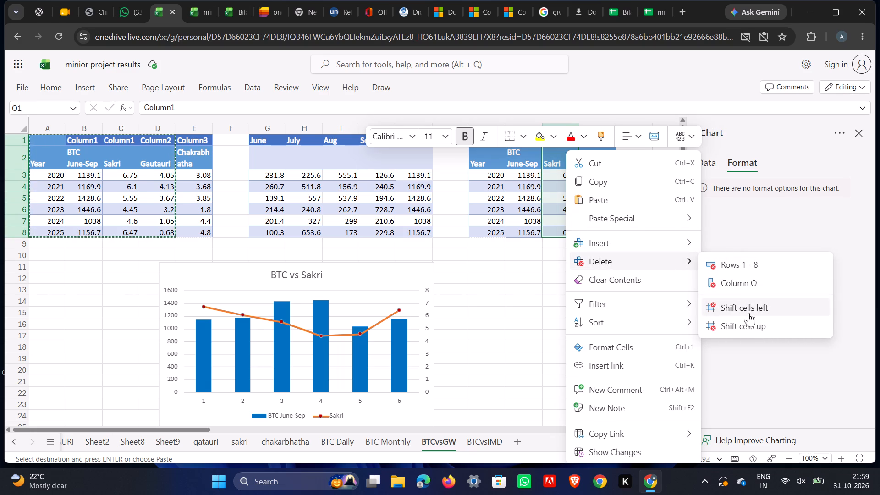
click(750, 308)
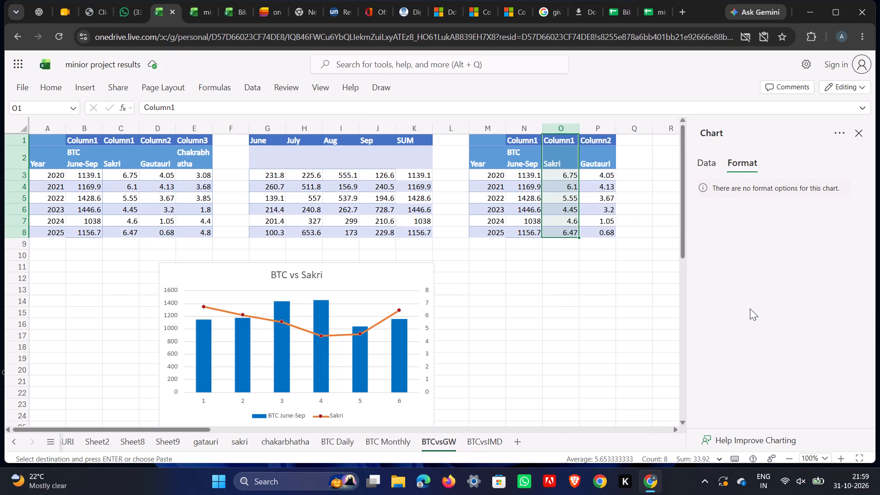
click(646, 318)
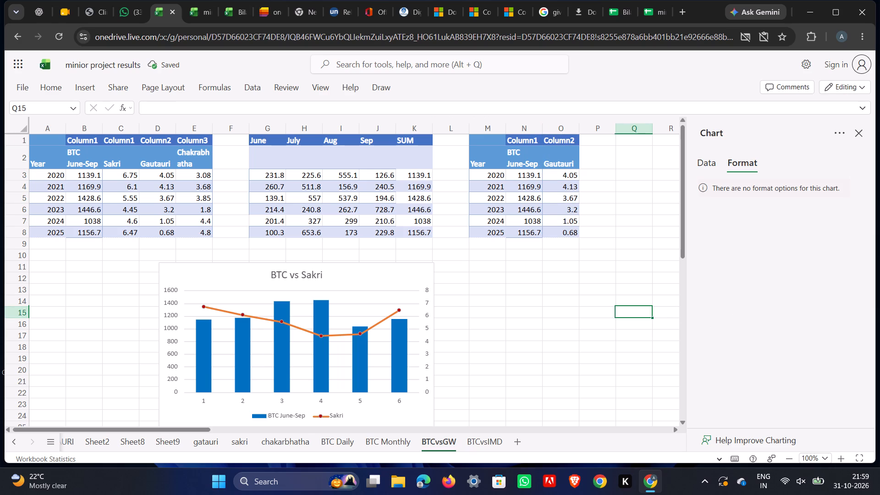
Insert a combo chart from the copied Year, BTC June-Sep and Gautauri table in M2:O8.
drag(474, 149, 561, 230)
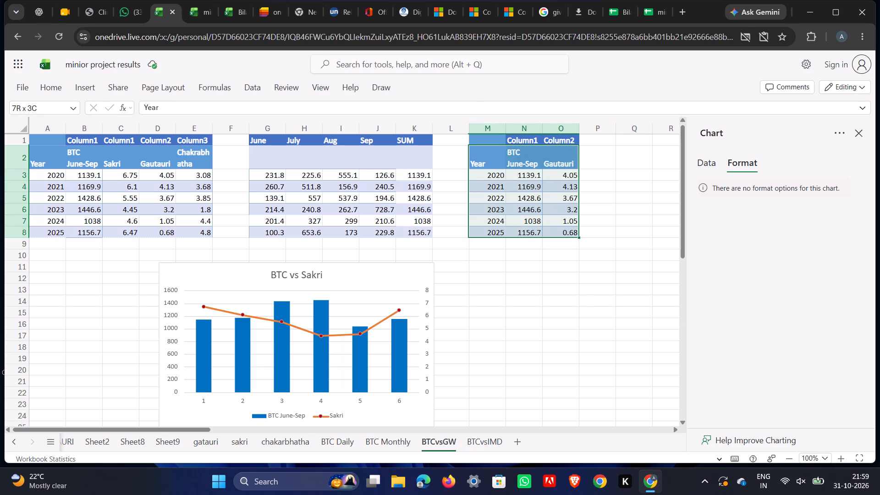
drag(561, 230, 561, 228)
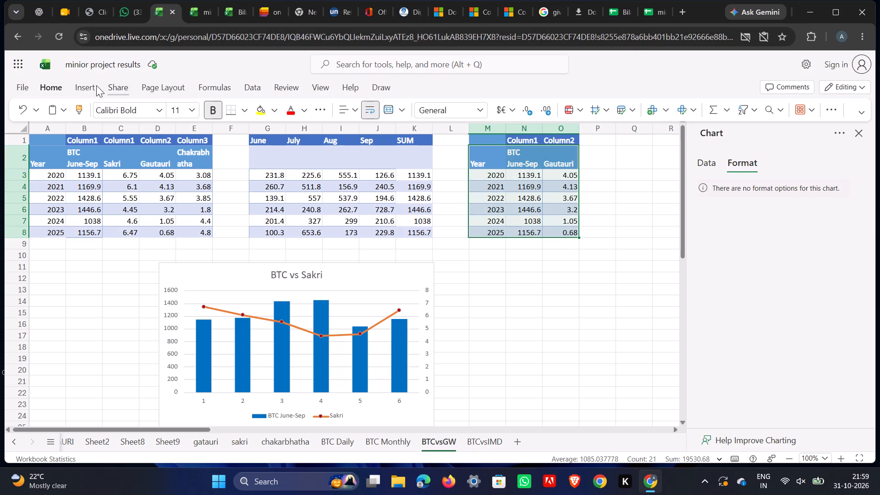
click(86, 86)
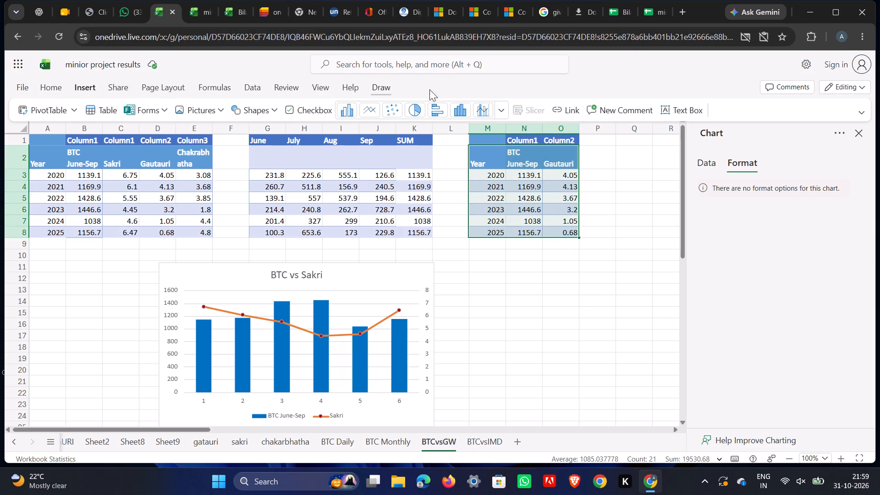
click(478, 109)
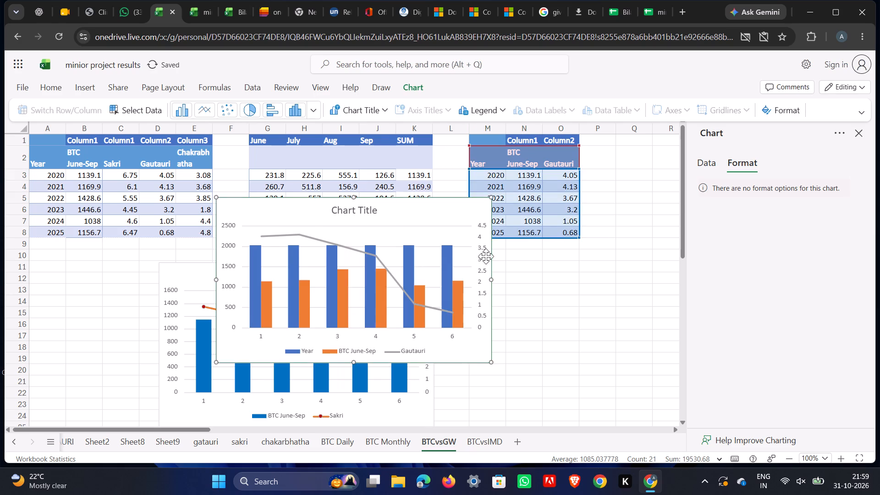
Arrange the new combo chart and the BTC vs Sakri chart side by side below the data tables.
drag(304, 209, 338, 225)
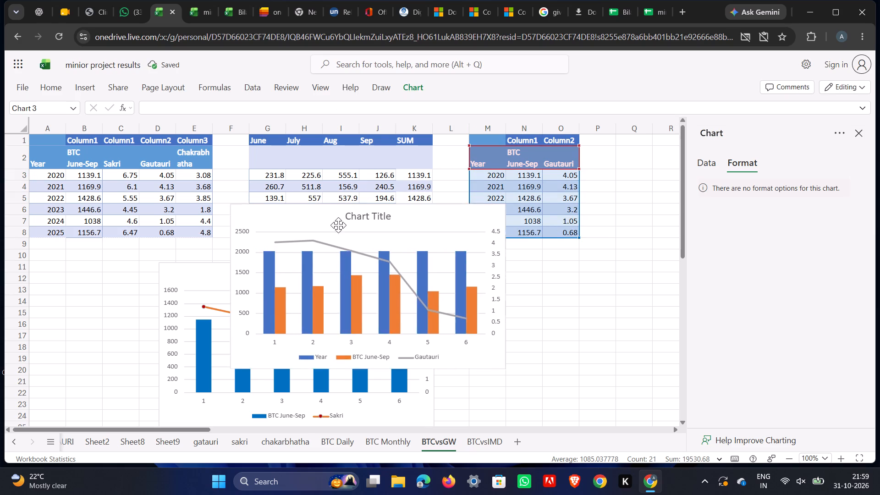
drag(338, 225, 524, 275)
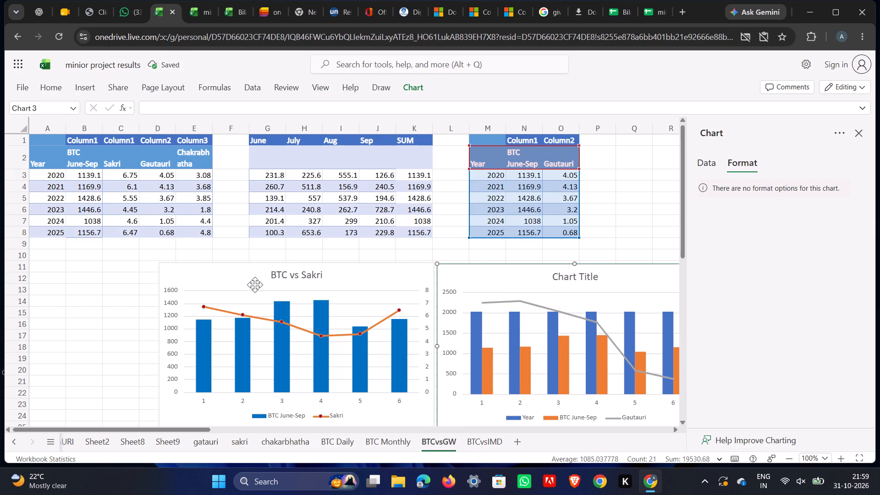
drag(252, 280, 132, 283)
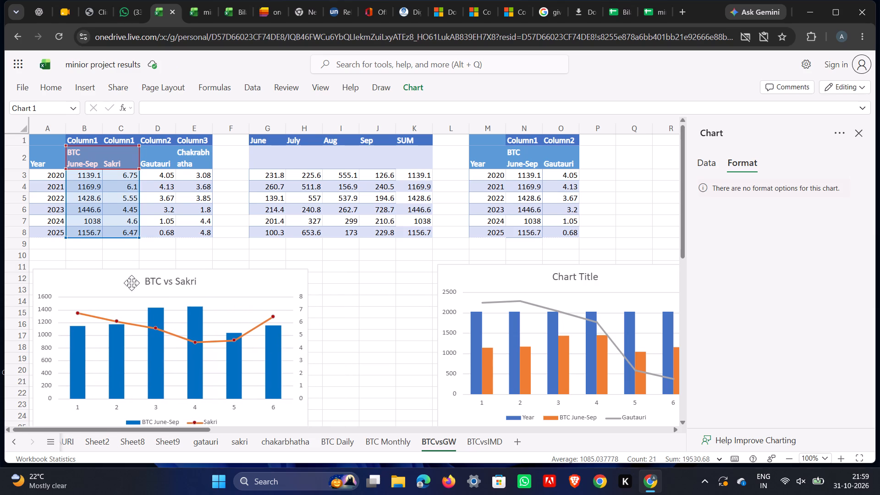
drag(132, 283, 137, 281)
drag(537, 286, 455, 281)
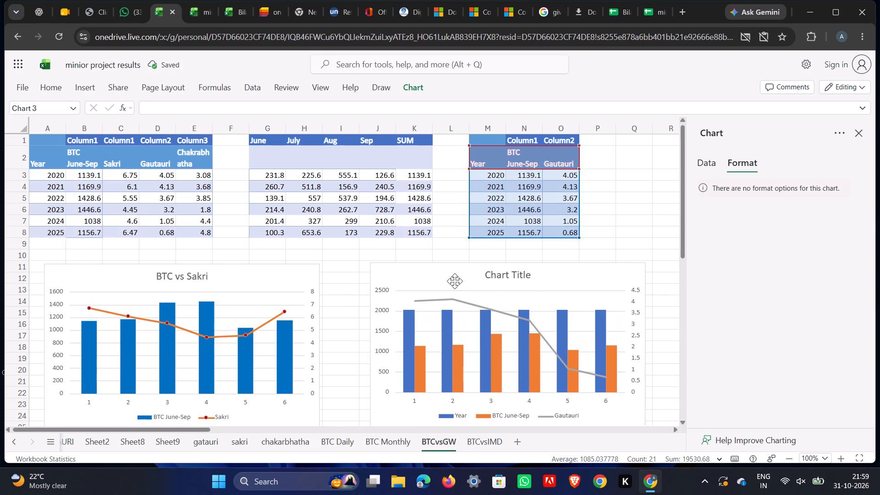
drag(455, 281, 440, 281)
click(646, 275)
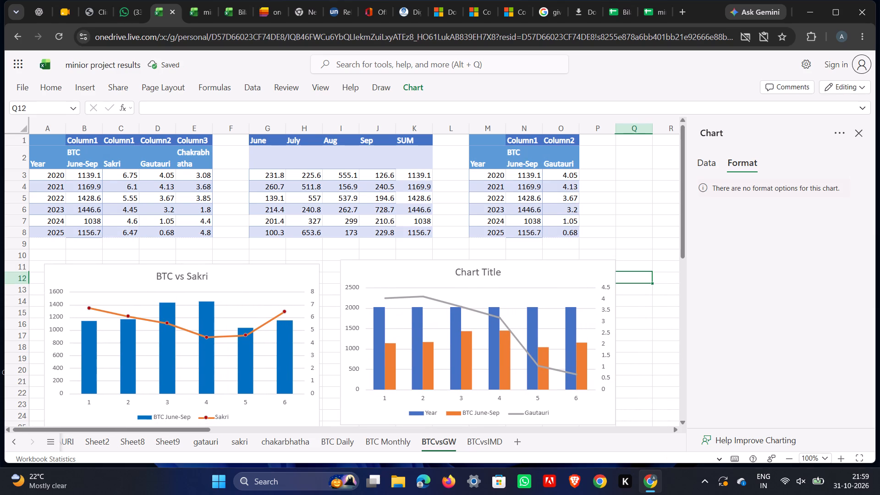
scroll(617, 197, down, 1)
scroll(639, 226, up, 1)
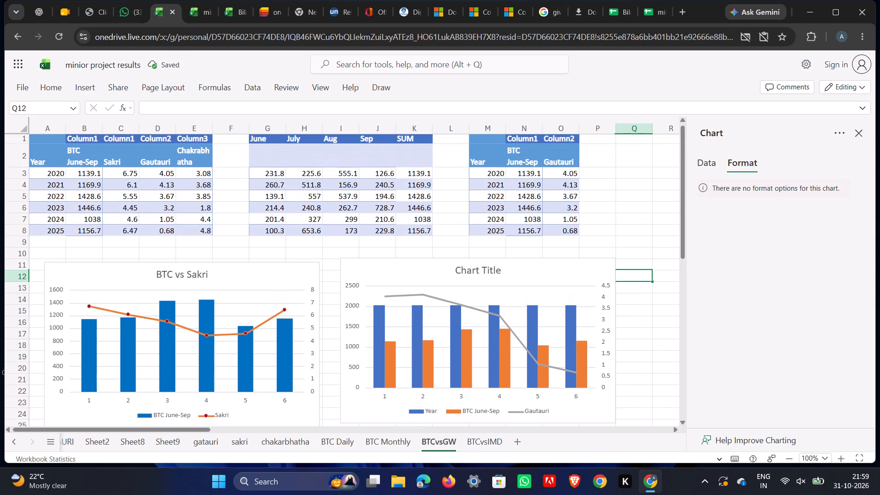
Set the new combo chart's title to "BTC vs Gatauri".
double_click(474, 269)
click(474, 264)
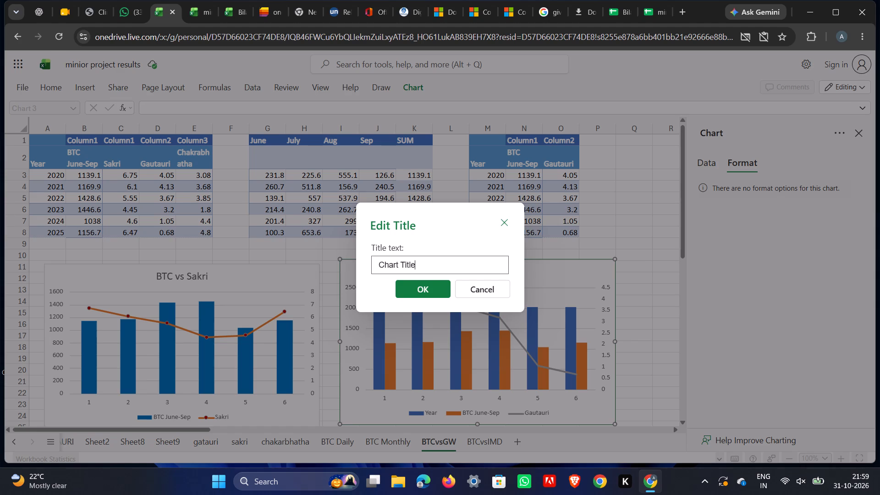
key(BackSpace)
key(BackSpace)
key(BackSpace)
key(BackSpace)
key(BackSpace)
key(BackSpace)
key(BackSpace)
key(BackSpace)
key(BackSpace)
key(BackSpace)
key(BackSpace)
key(BackSpace)
key(BackSpace)
key(BackSpace)
key(BackSpace)
key(BackSpace)
text(BTC)
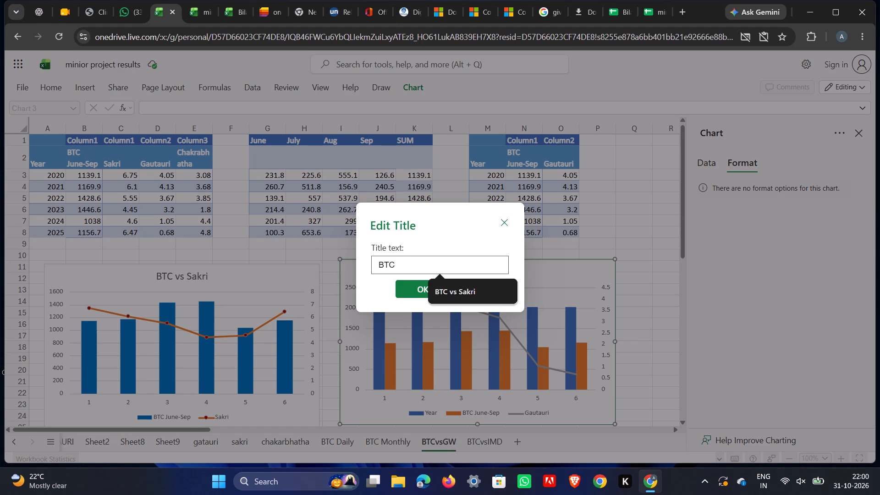
key(space)
text(vs)
key(space)
text(GA)
key(BackSpace)
text(ata)
text(uri)
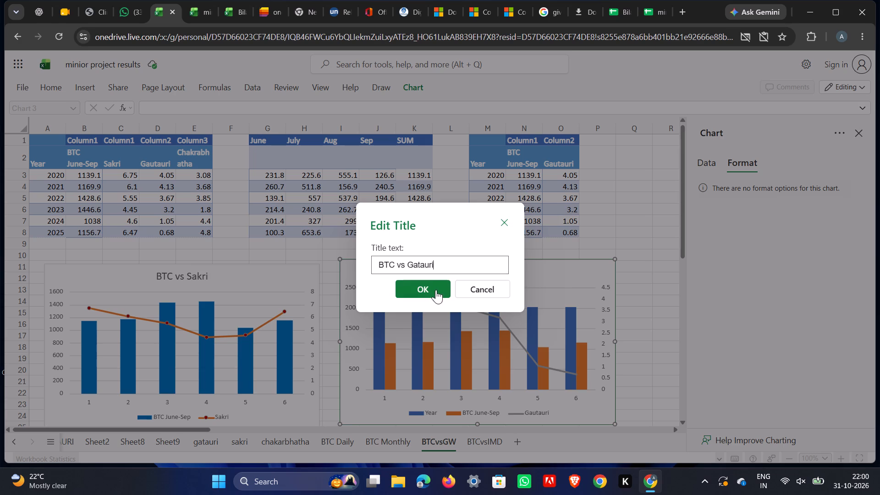
click(436, 290)
click(615, 196)
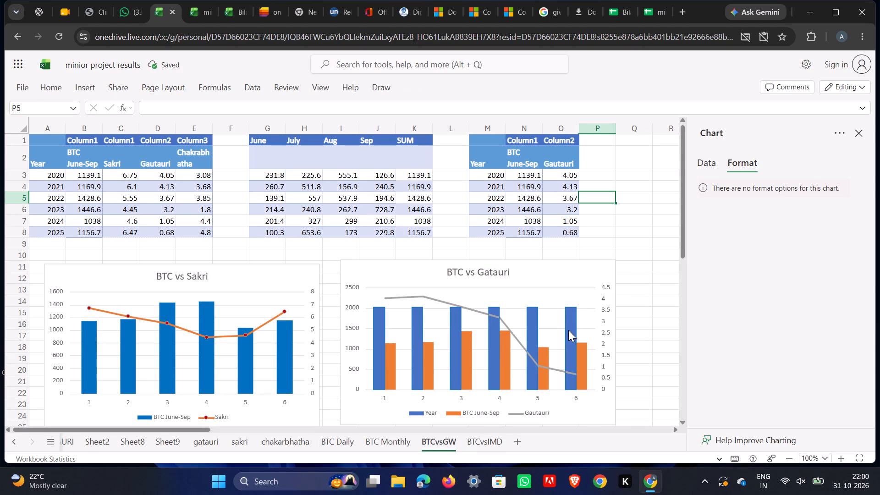
Delete the Year bar series from the BTC vs Gatauri chart.
right_click(570, 334)
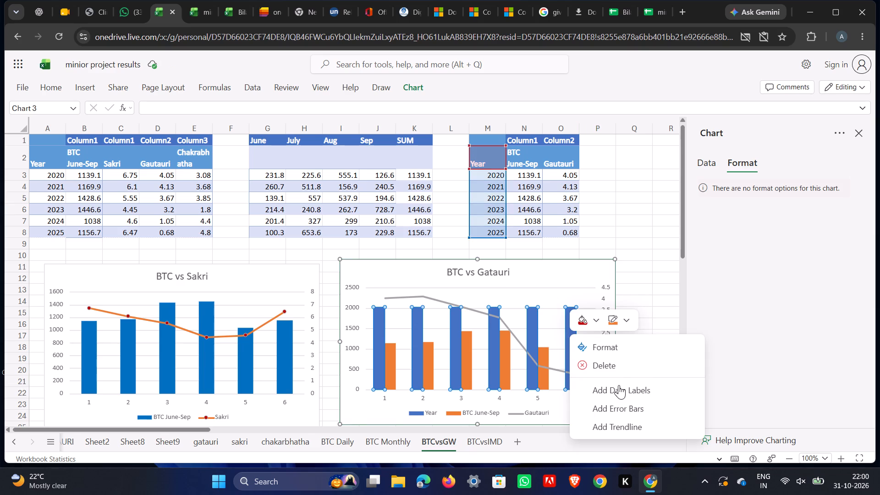
click(613, 366)
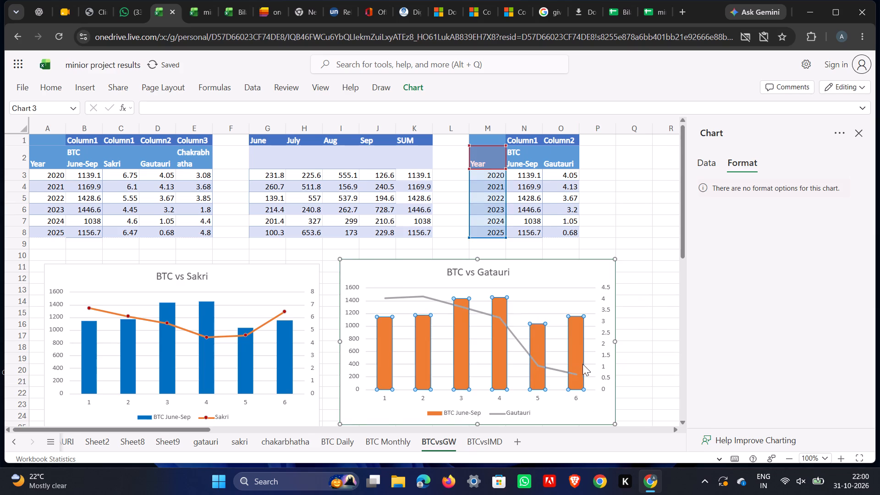
Fill the BTC June-Sep bars in the BTC vs Gatauri chart with standard blue.
right_click(577, 346)
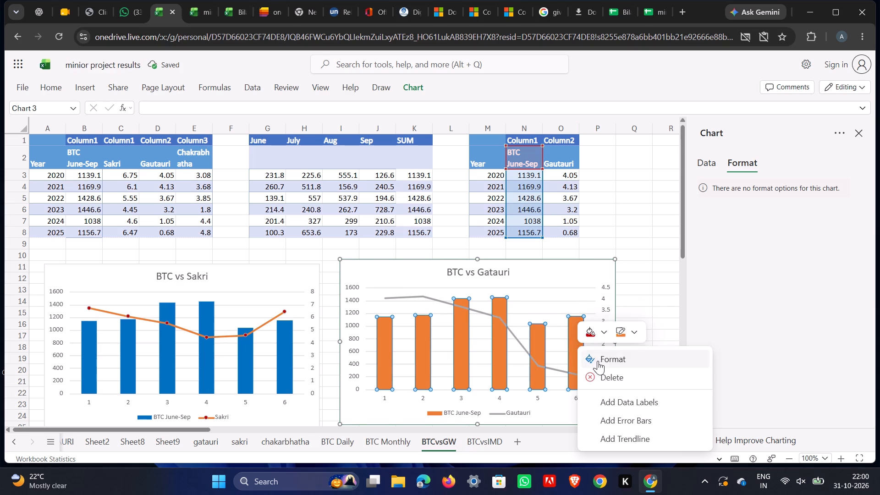
click(600, 330)
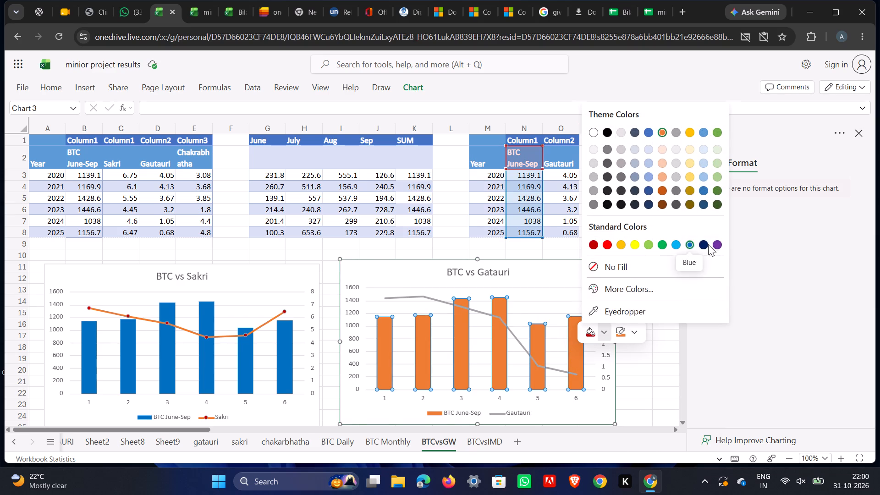
click(692, 246)
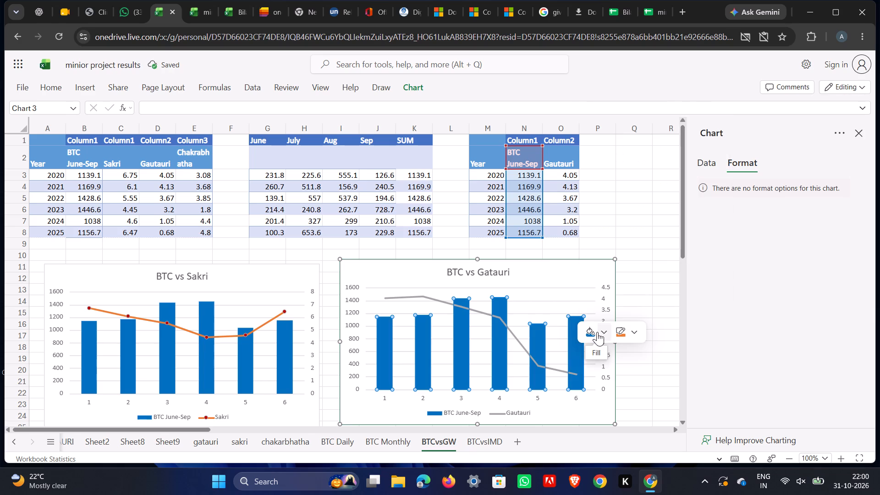
click(673, 278)
Fill the Gautauri line series' markers with standard dark red in the BTC vs Gatauri chart.
right_click(510, 332)
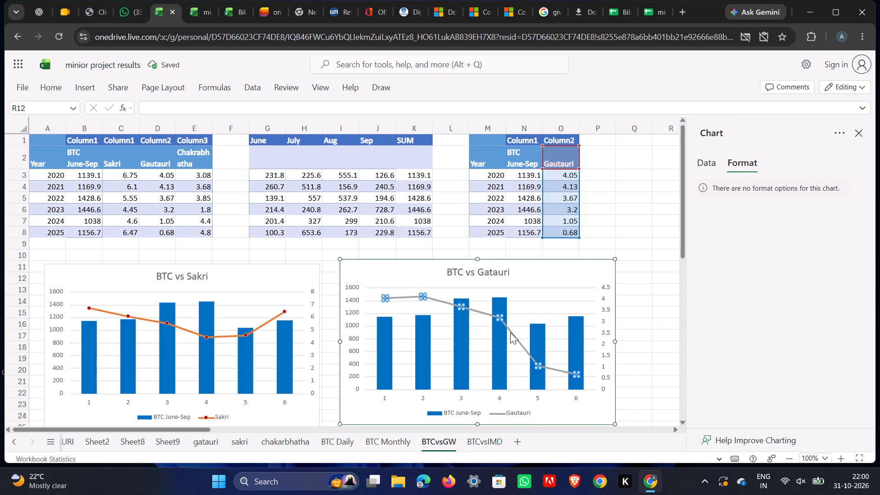
click(531, 319)
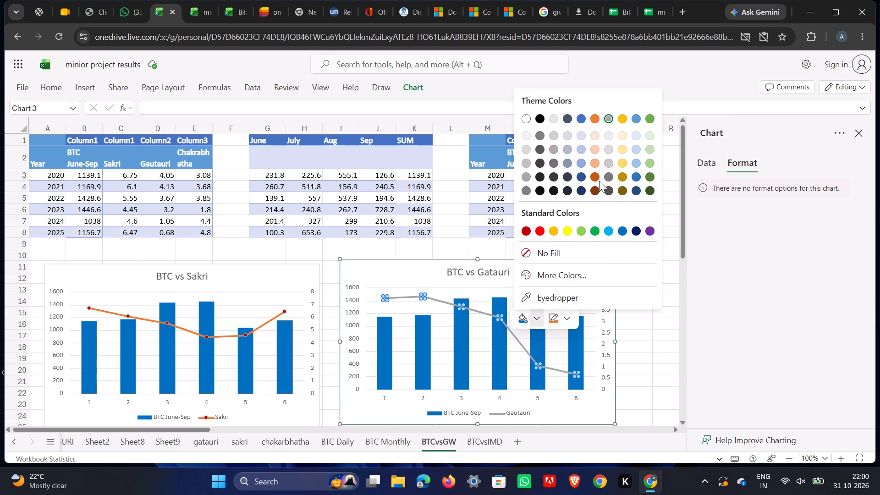
click(524, 229)
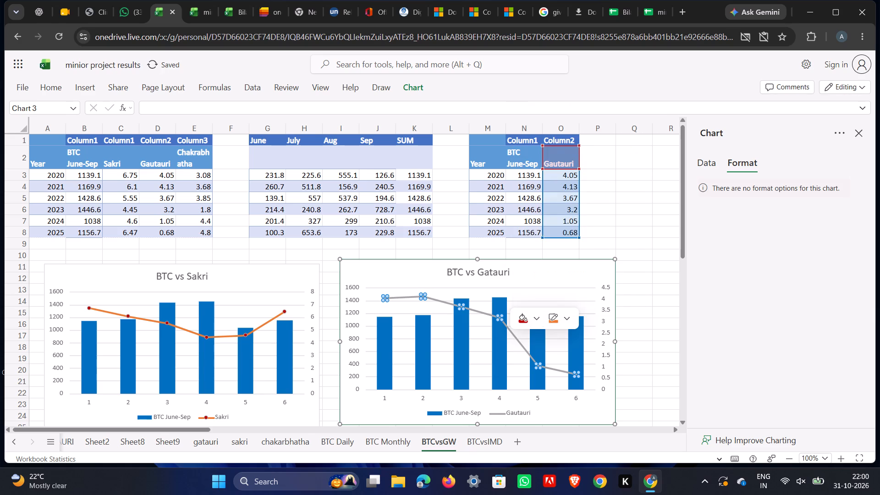
click(637, 268)
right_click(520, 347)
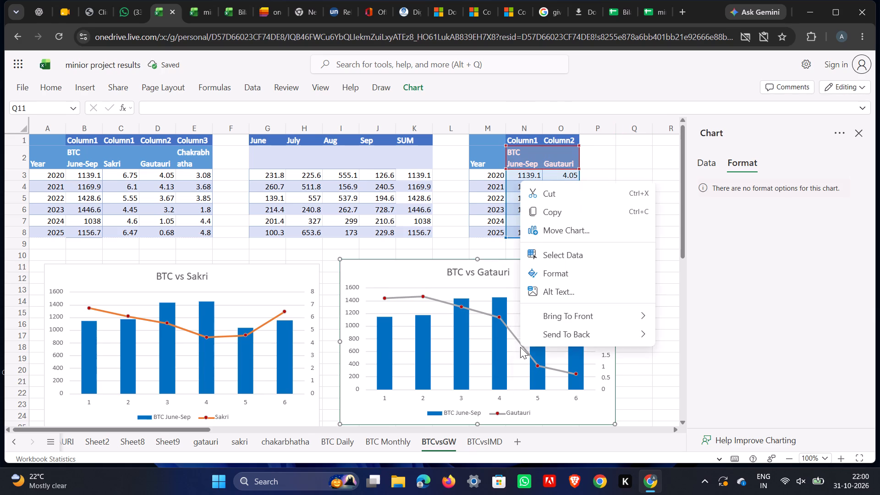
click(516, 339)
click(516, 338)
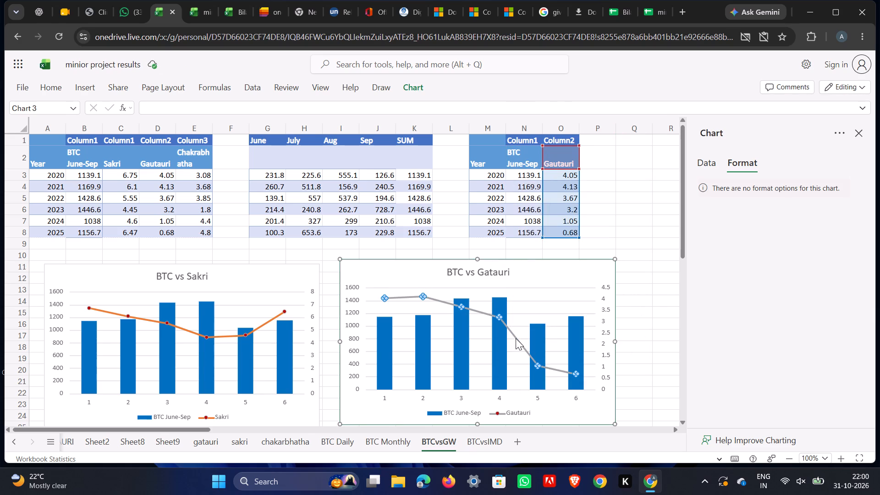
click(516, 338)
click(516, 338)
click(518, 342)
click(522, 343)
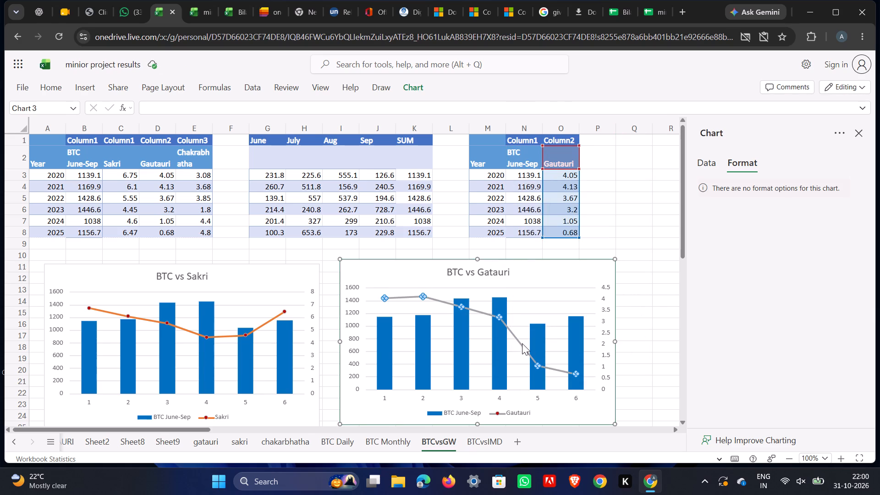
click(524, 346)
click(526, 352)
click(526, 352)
Apply a standard orange fill to the legend of the BTC vs Gatauri chart.
click(504, 416)
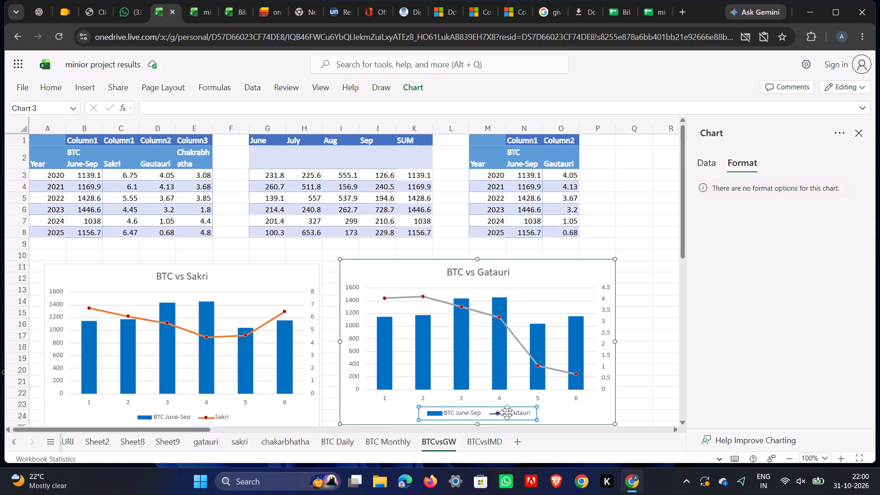
right_click(506, 416)
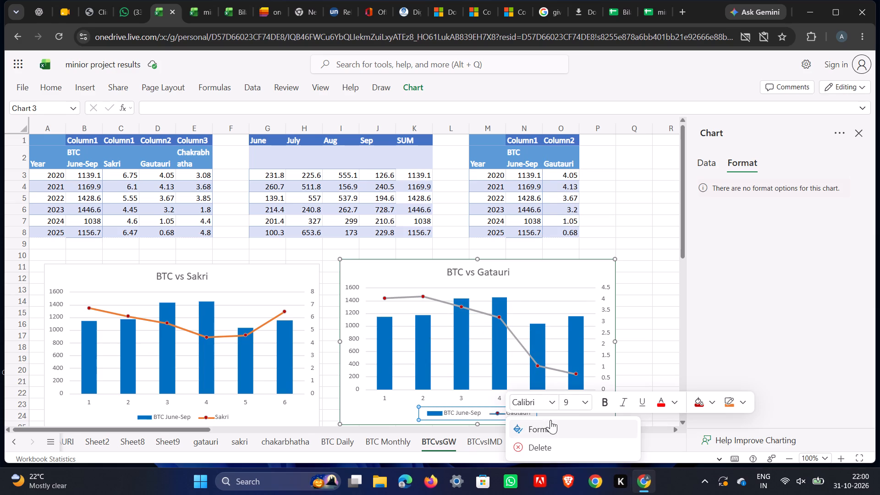
click(545, 426)
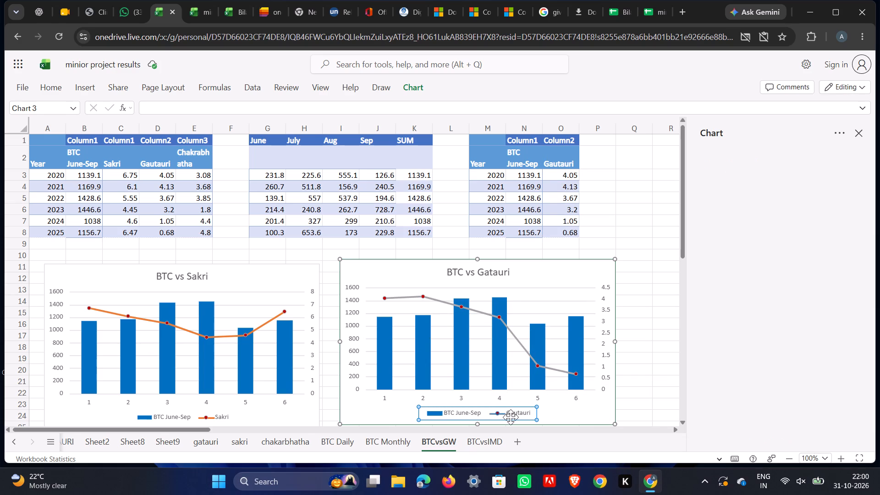
right_click(510, 415)
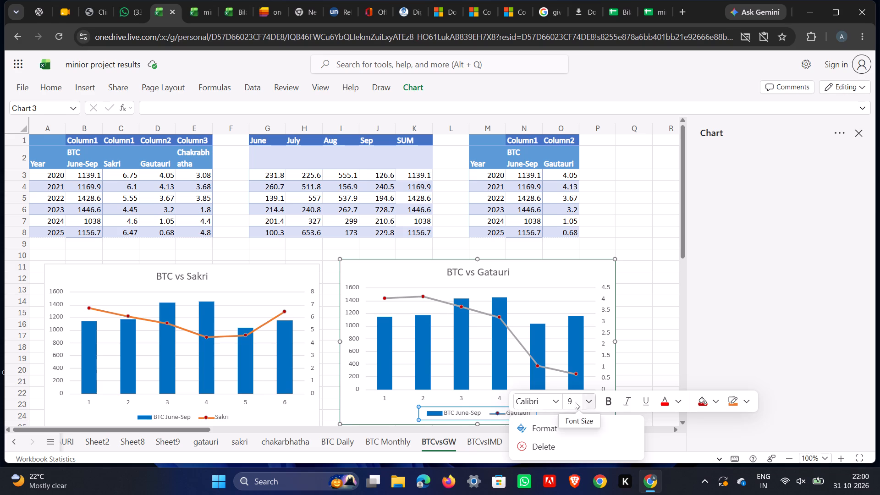
click(709, 404)
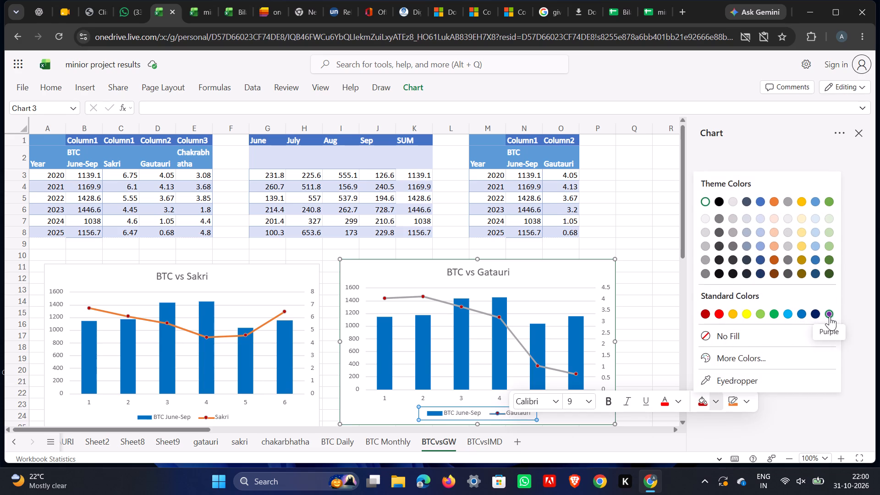
click(734, 317)
click(732, 318)
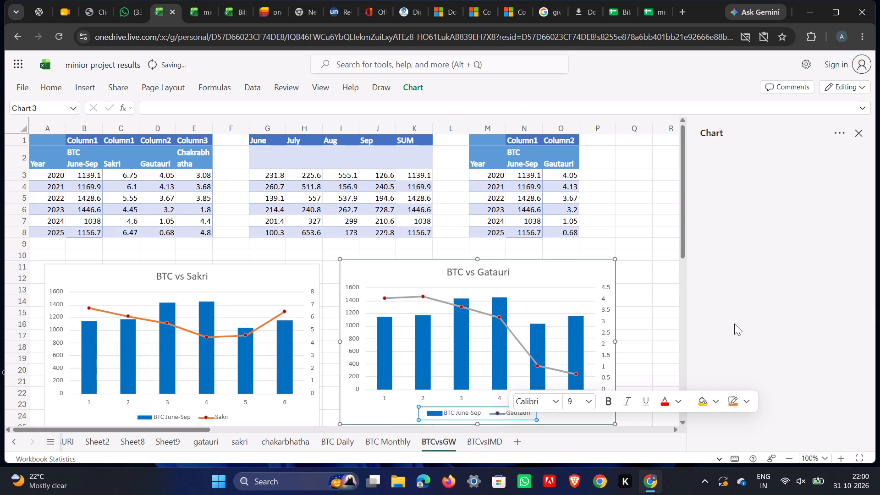
click(734, 324)
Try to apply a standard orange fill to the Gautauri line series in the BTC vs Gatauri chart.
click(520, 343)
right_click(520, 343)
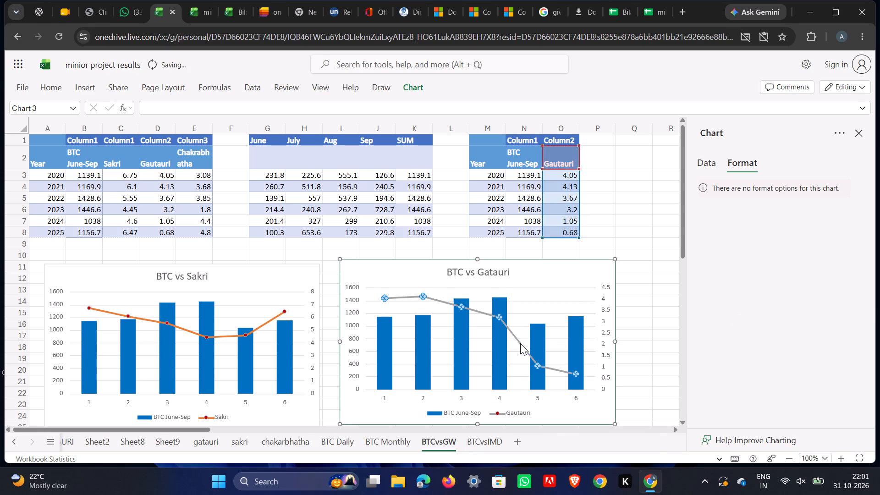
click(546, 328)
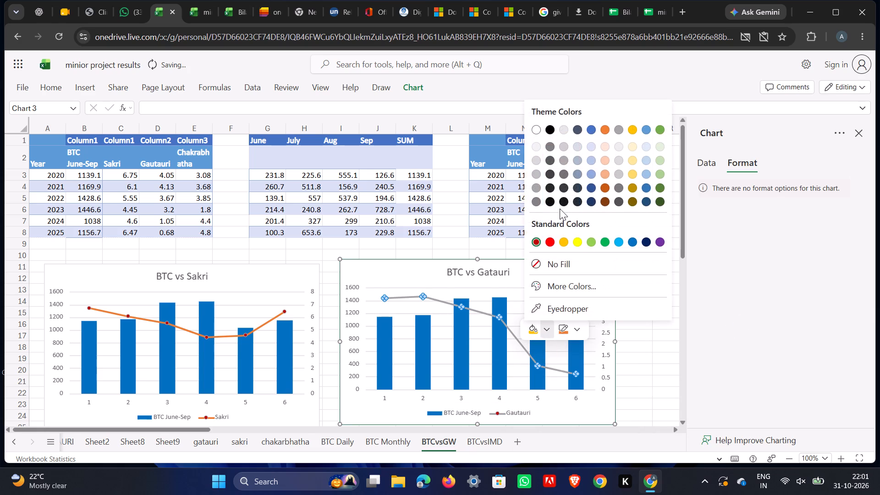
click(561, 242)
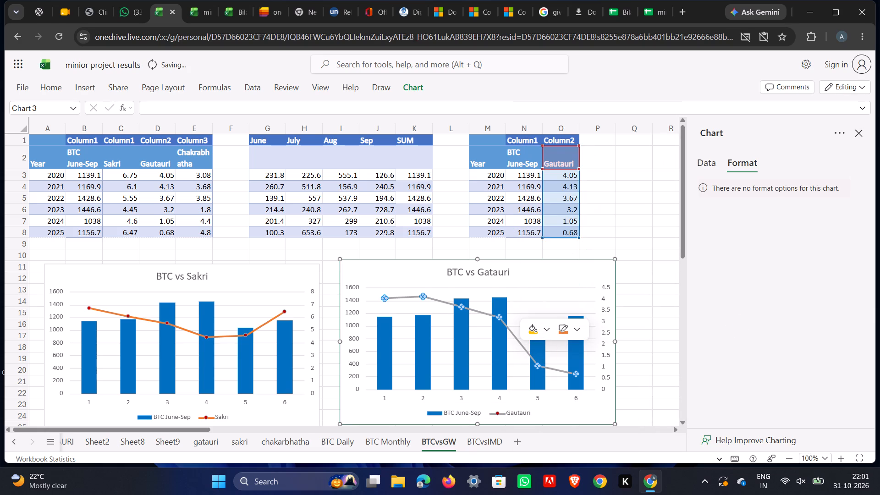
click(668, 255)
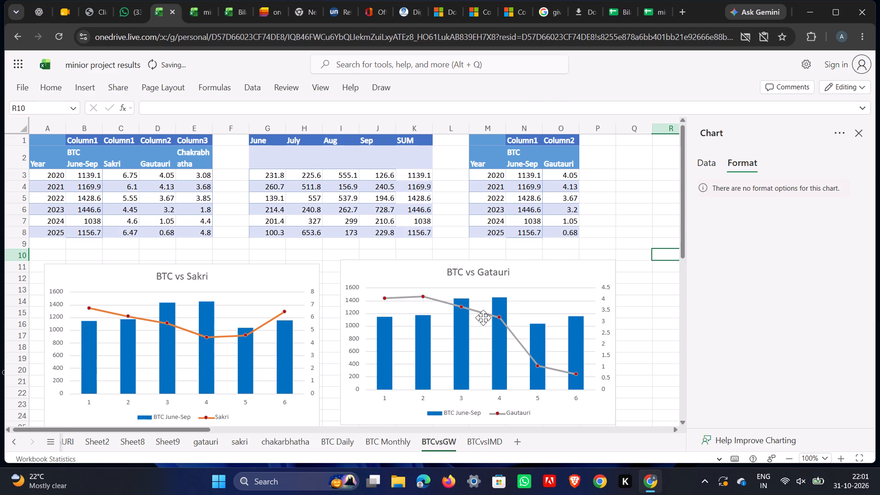
Select the grey Gautauri line series in the BTC vs Gatauri chart for formatting.
click(483, 313)
double_click(483, 312)
click(432, 300)
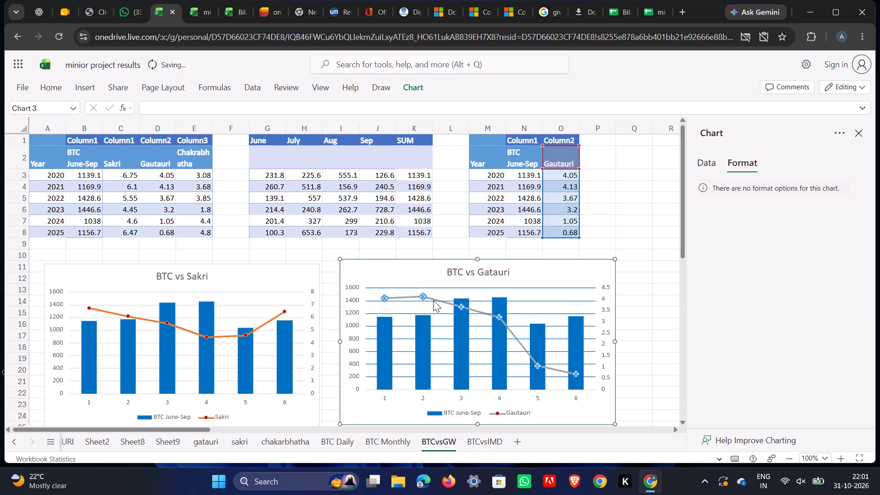
click(440, 301)
double_click(440, 301)
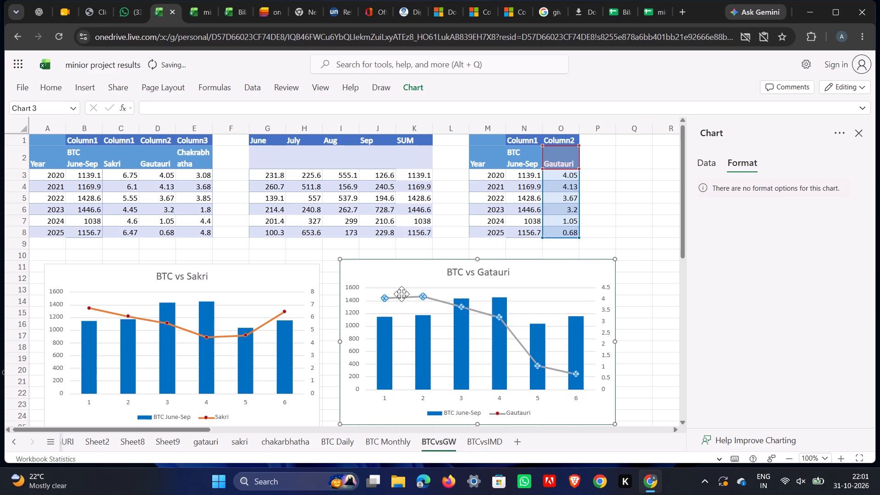
click(401, 294)
click(403, 297)
click(406, 299)
triple_click(406, 299)
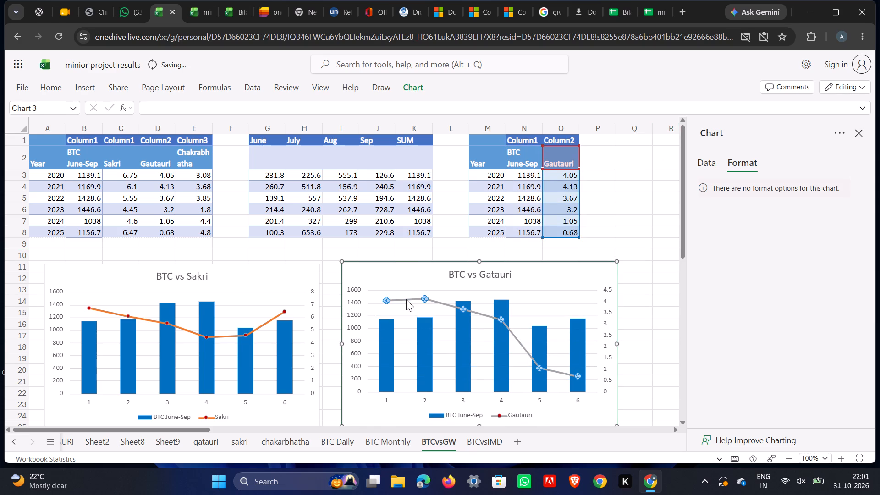
click(406, 299)
click(407, 299)
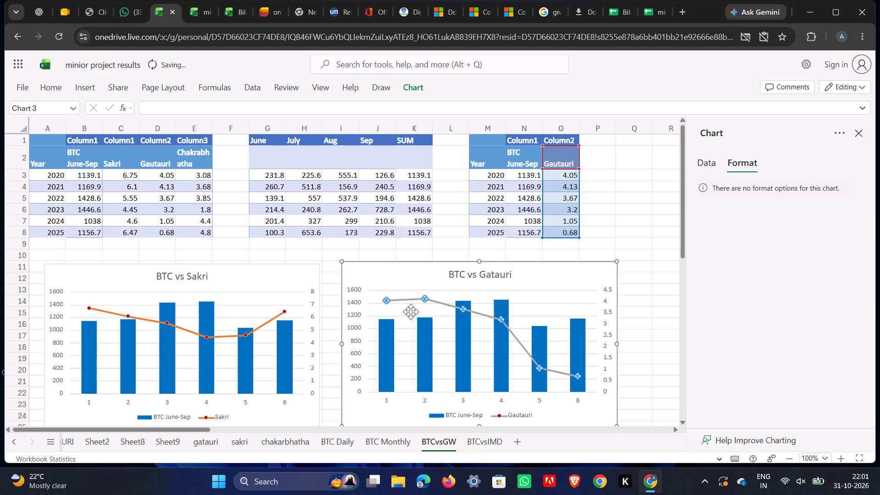
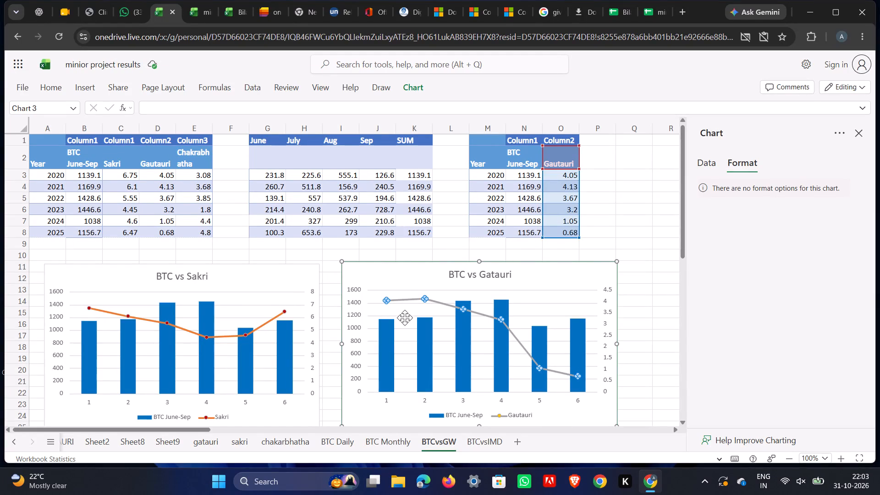
Fill the Gautauri line series' markers with standard dark red in the BTC vs Gatauri chart.
click(407, 306)
click(406, 298)
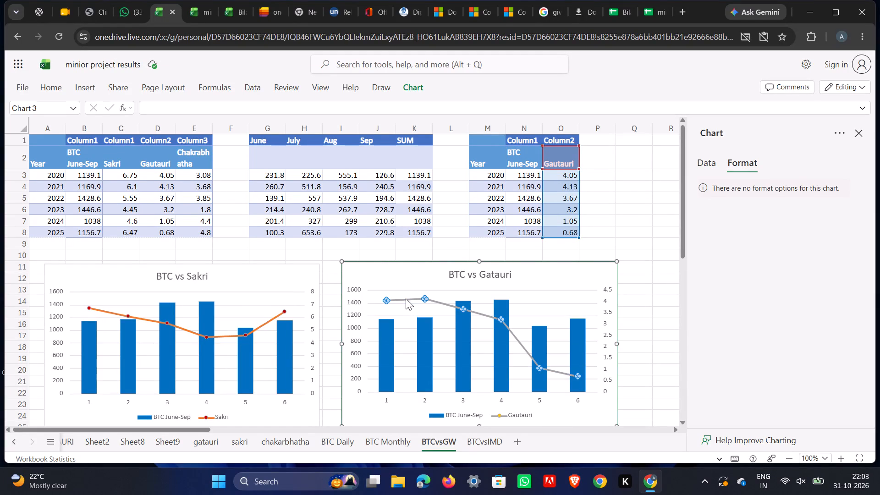
click(406, 298)
click(406, 298)
double_click(408, 300)
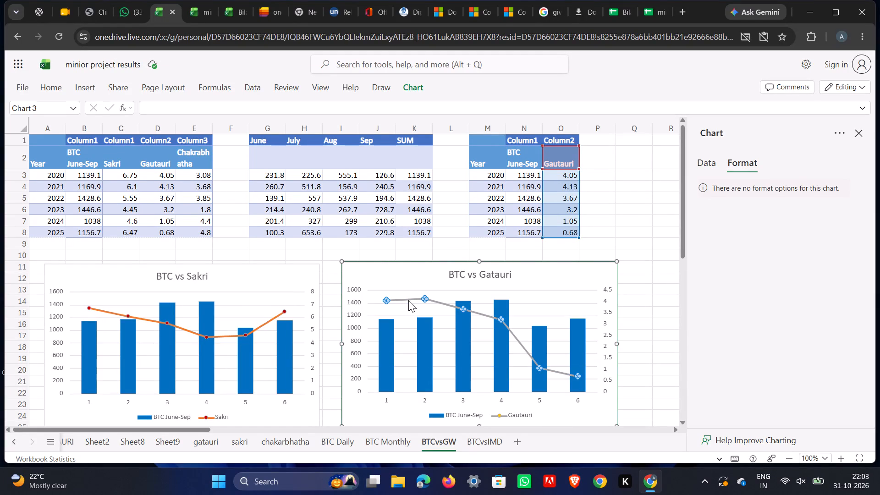
triple_click(408, 300)
click(446, 308)
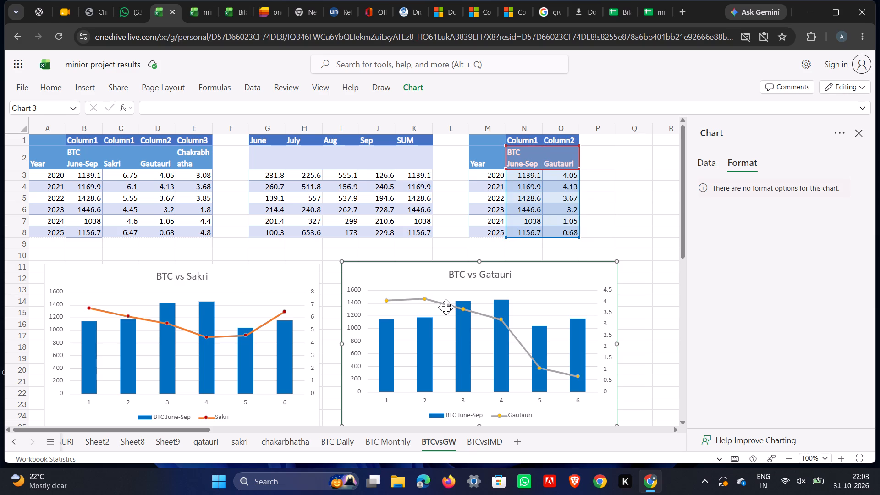
click(446, 307)
click(446, 306)
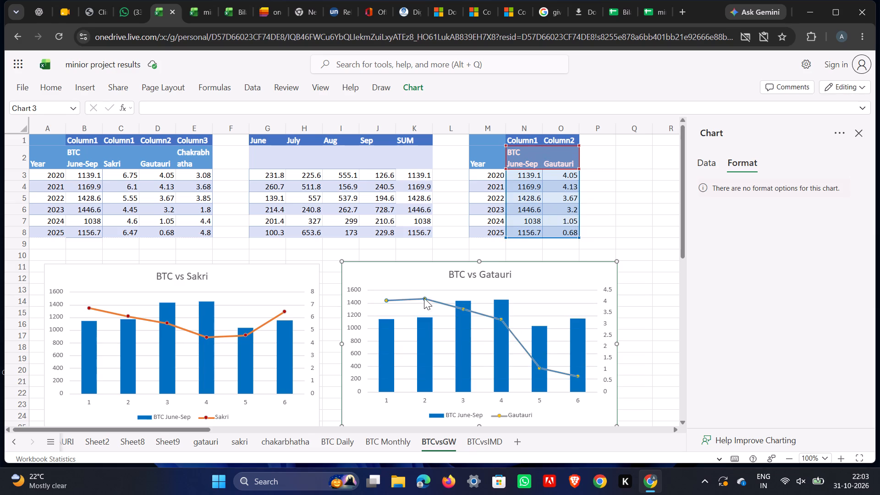
click(425, 298)
right_click(425, 298)
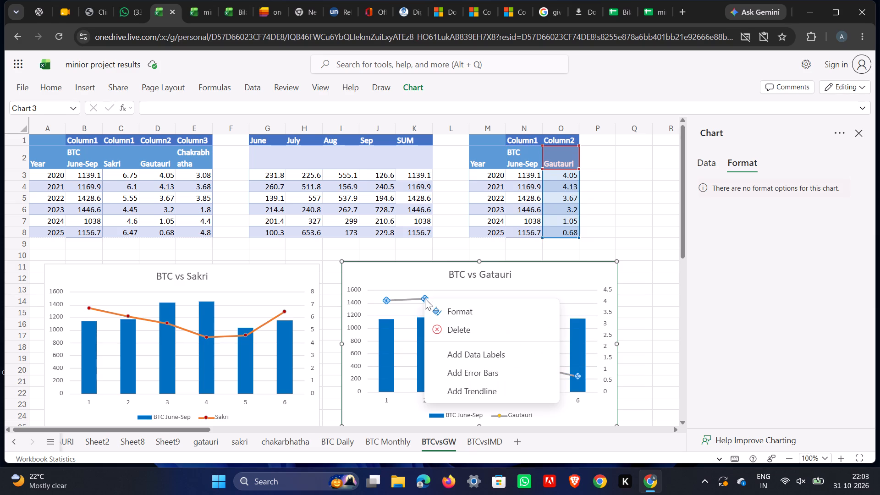
click(448, 284)
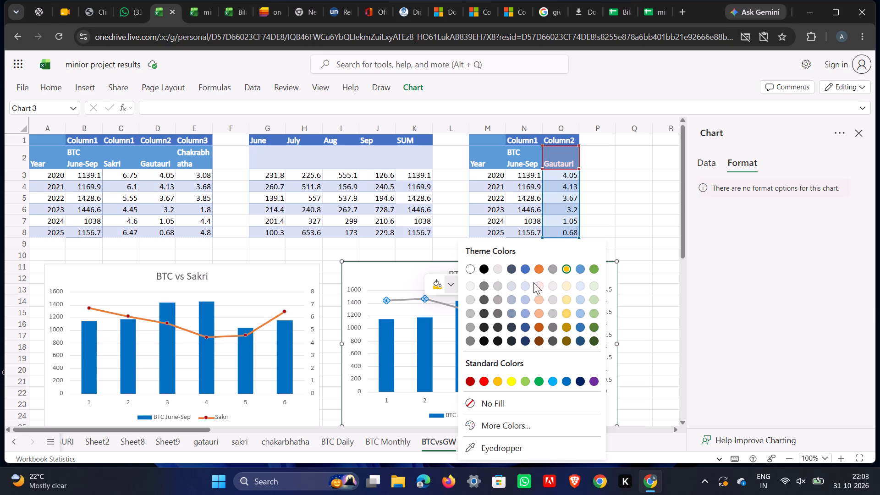
click(466, 379)
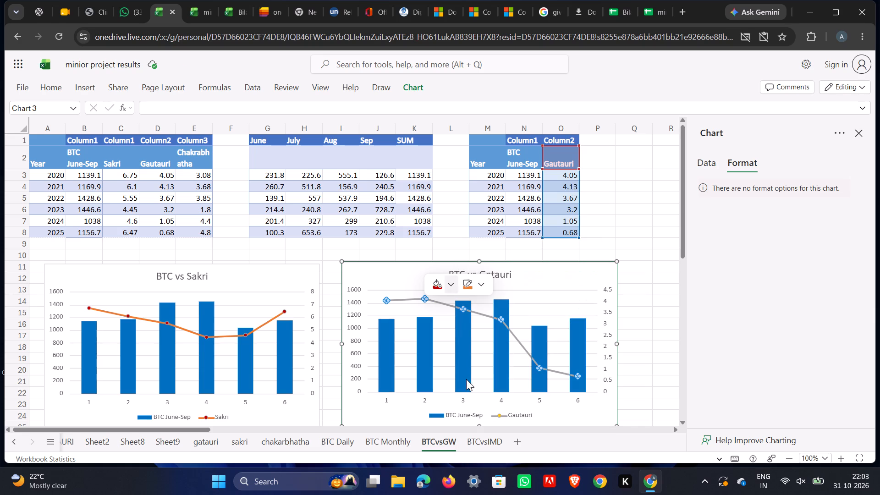
click(672, 334)
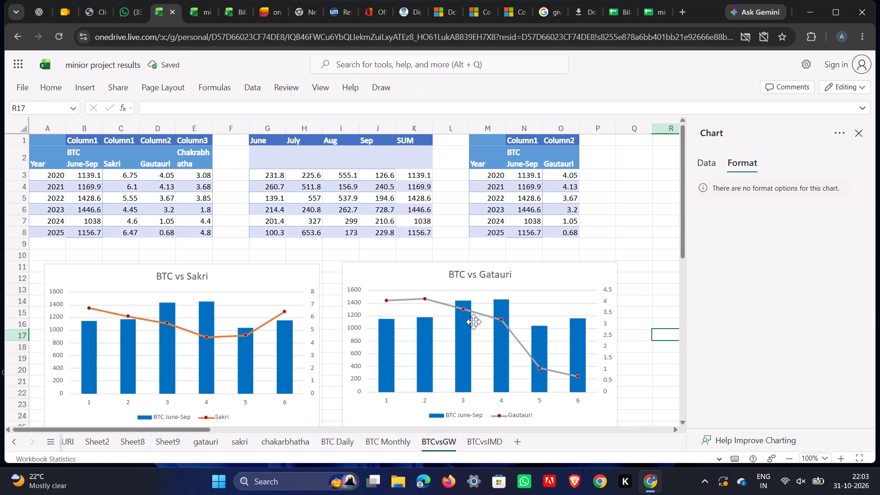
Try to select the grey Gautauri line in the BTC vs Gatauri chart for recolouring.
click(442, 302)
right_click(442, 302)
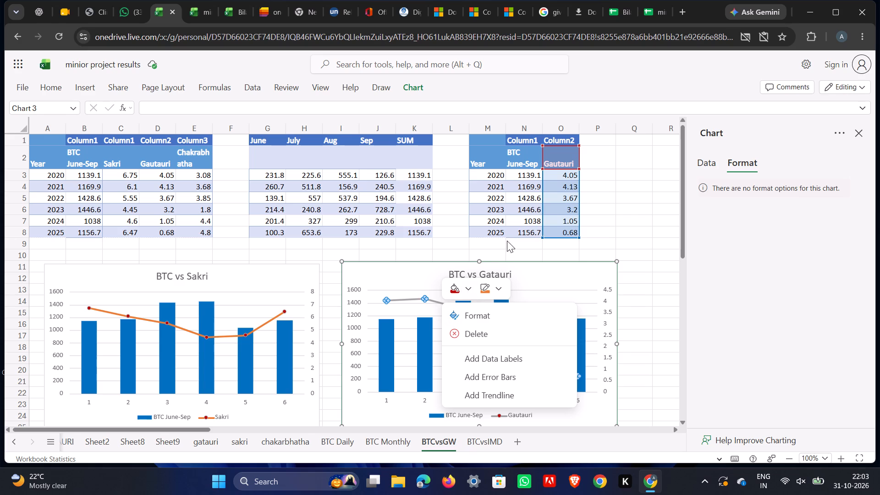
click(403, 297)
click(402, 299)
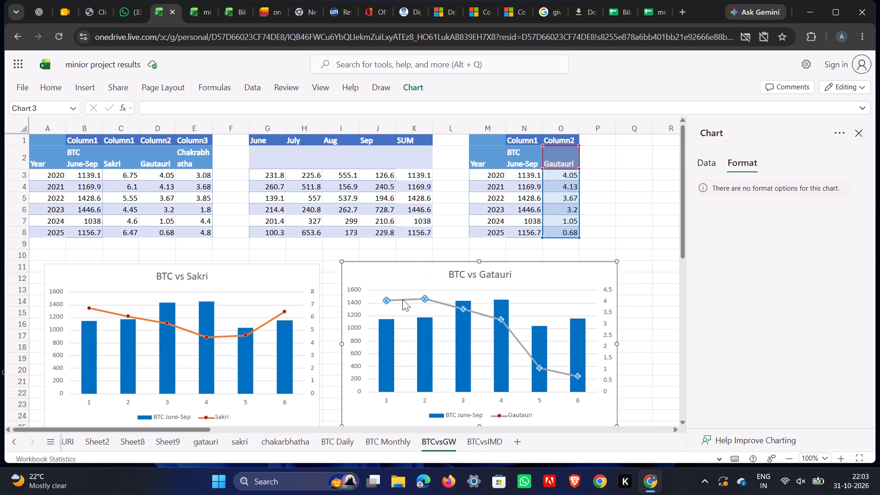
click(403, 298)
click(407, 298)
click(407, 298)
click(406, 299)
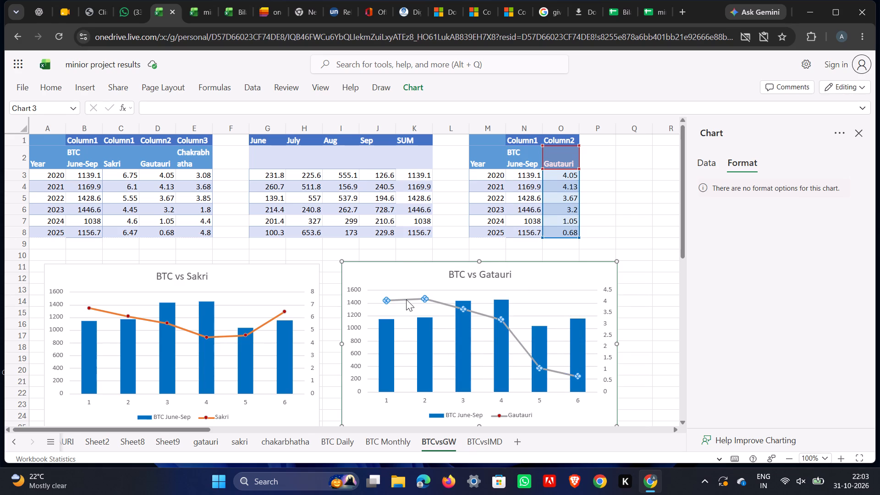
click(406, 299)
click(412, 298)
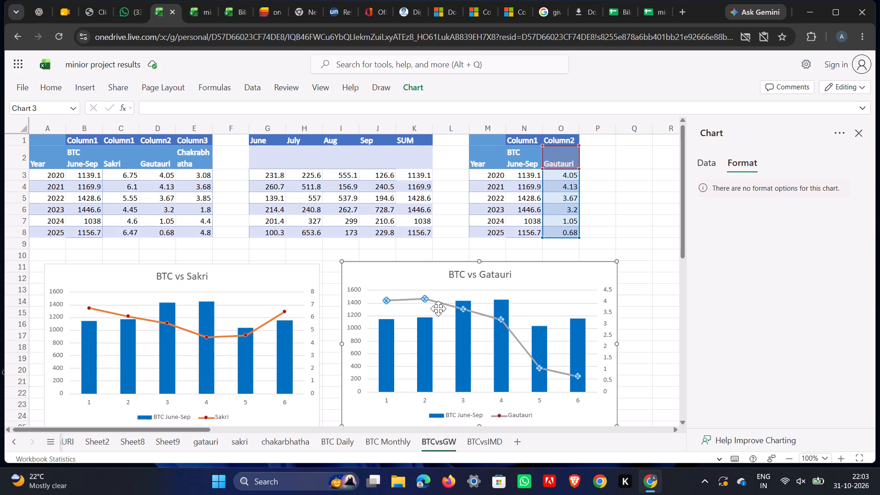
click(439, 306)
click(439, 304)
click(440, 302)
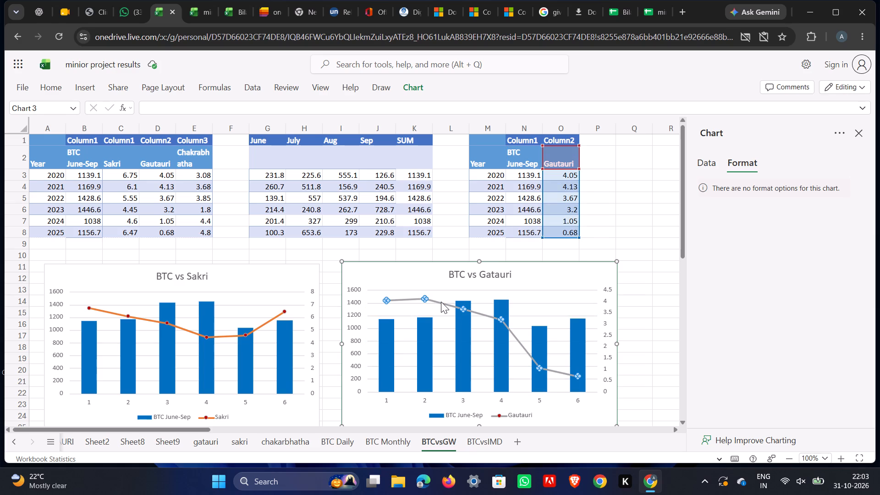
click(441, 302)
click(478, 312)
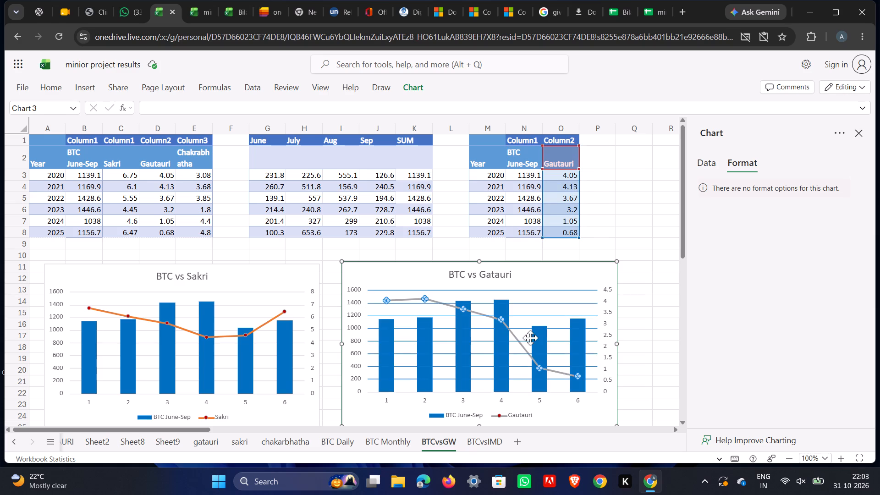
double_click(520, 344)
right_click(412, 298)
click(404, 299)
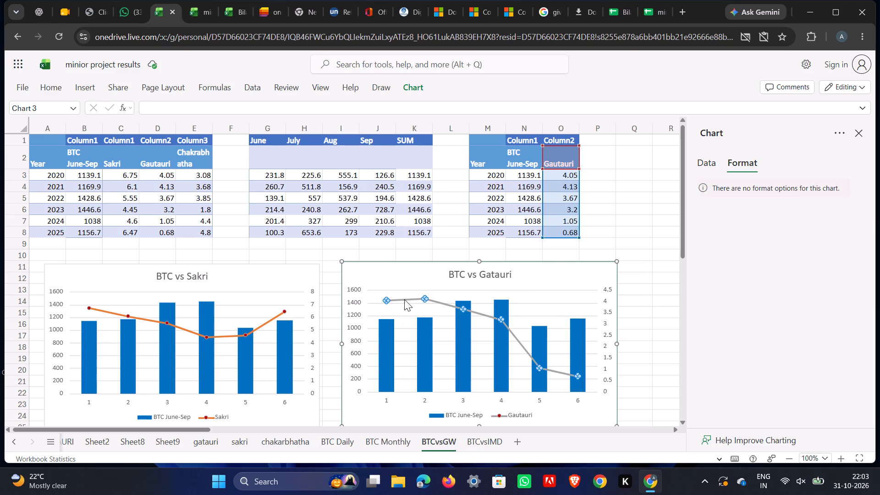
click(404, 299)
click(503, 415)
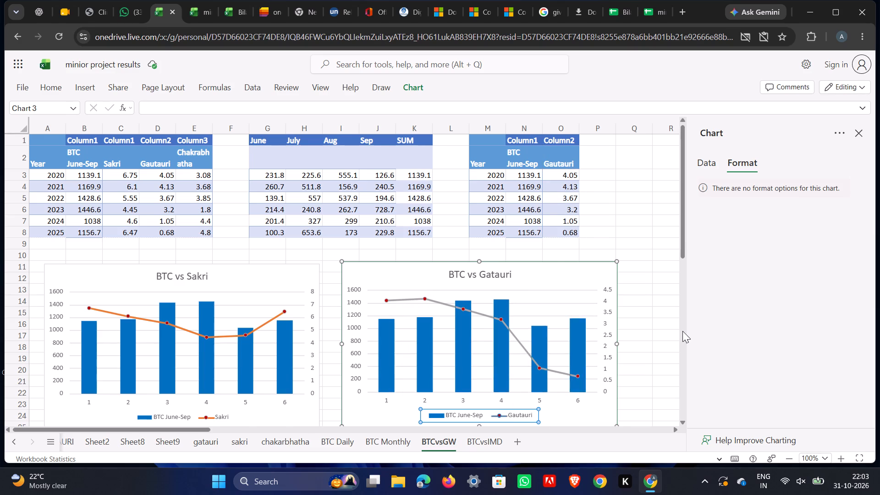
Copy the Year, BTC June-Sep and Gautauri table in M1:O8 and paste it at Q1.
click(682, 331)
scroll(462, 307, up, 5)
scroll(423, 313, up, 3)
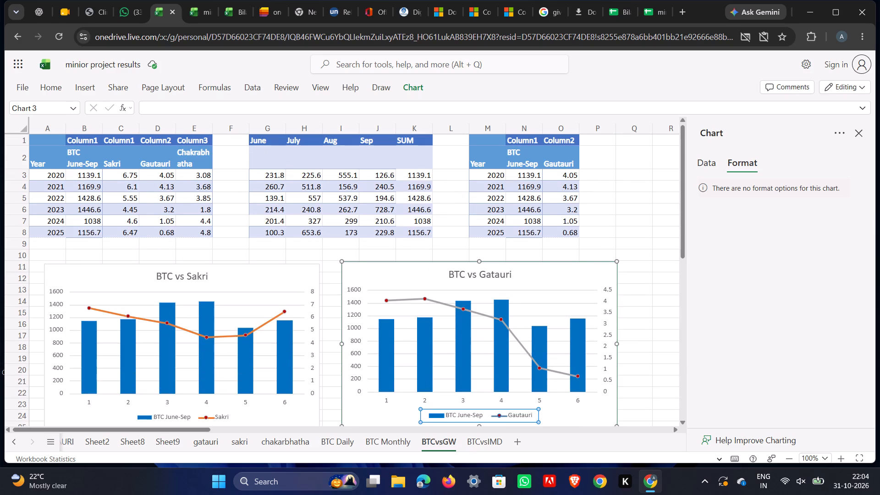
drag(472, 138, 573, 230)
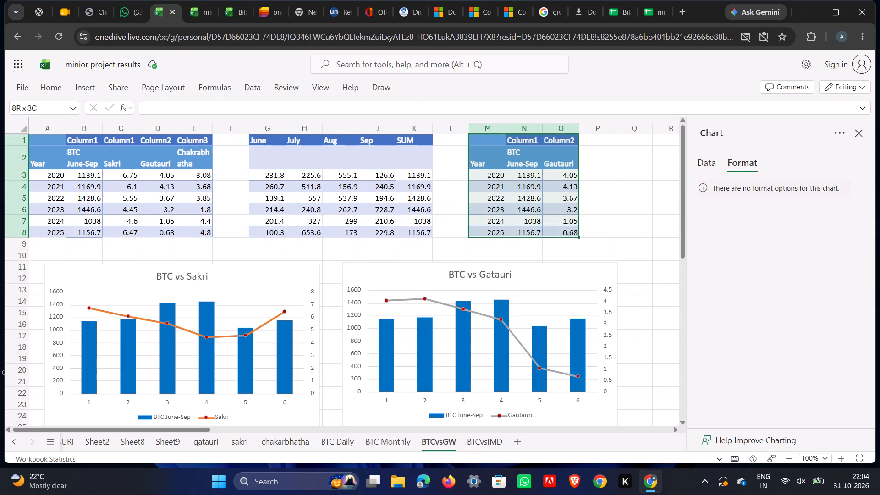
drag(573, 230, 574, 231)
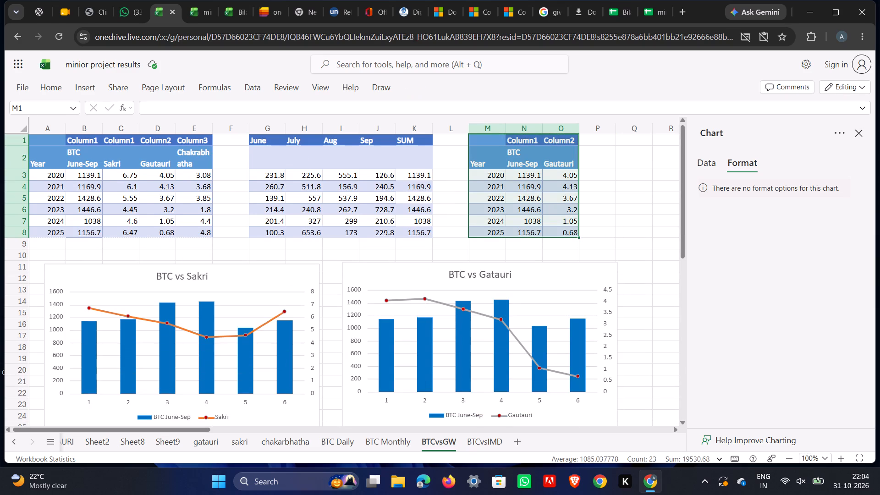
key(ctrl+c)
click(635, 141)
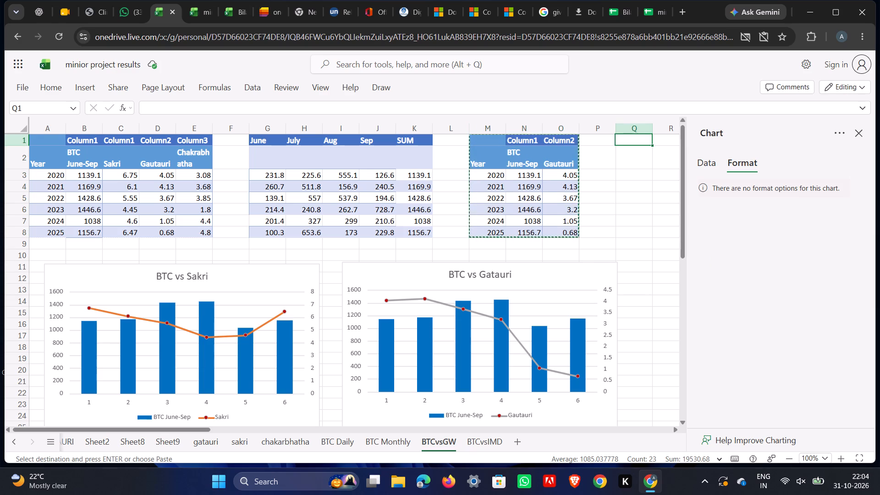
key(ctrl+v)
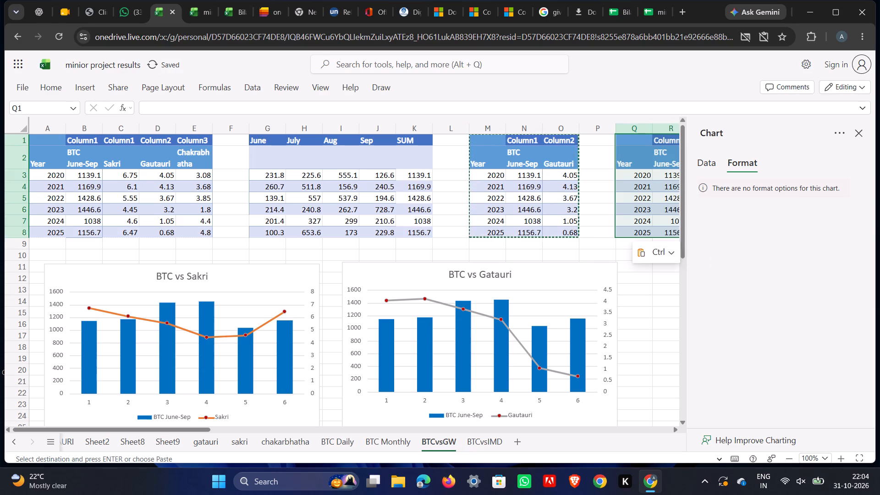
Copy the Chakrabhatha column E1:E8 over the Gautauri column S1:S8 of the new table.
drag(177, 137, 202, 227)
key(ctrl+c)
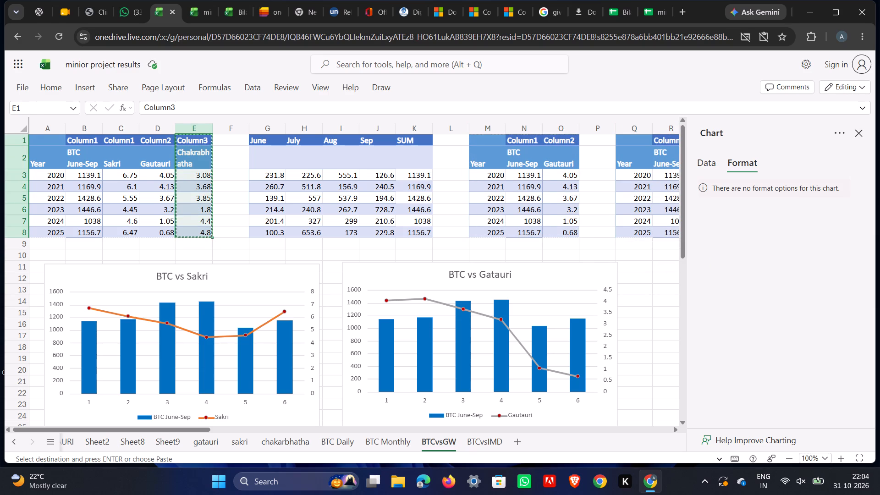
click(215, 425)
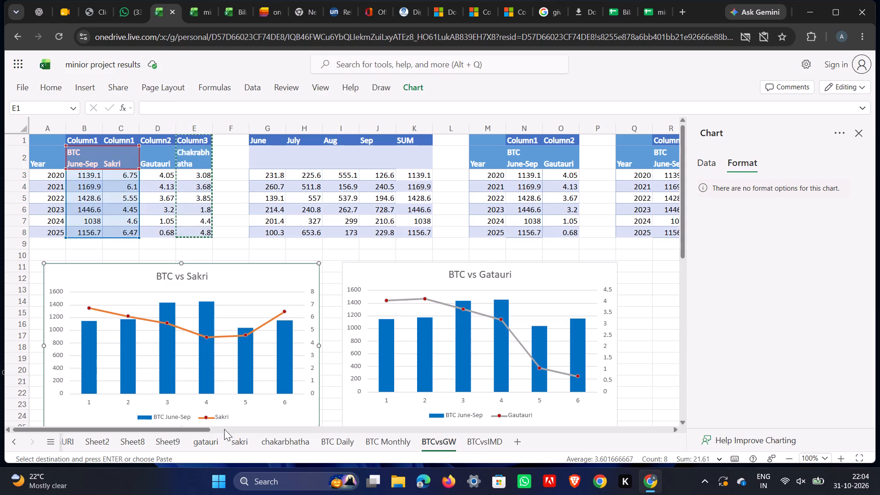
click(224, 429)
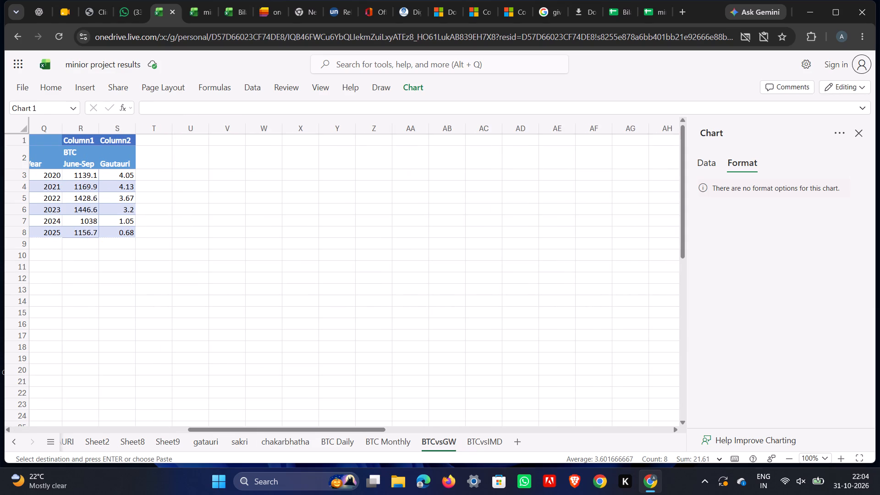
drag(102, 137, 128, 228)
key(ctrl+v)
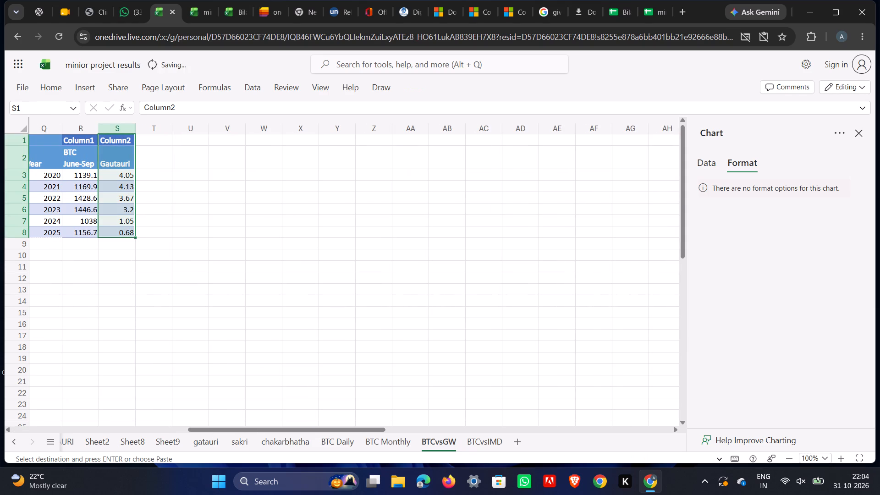
Change the header in cell S1, above Chakrabhatha, to Column2.
click(134, 137)
click(134, 142)
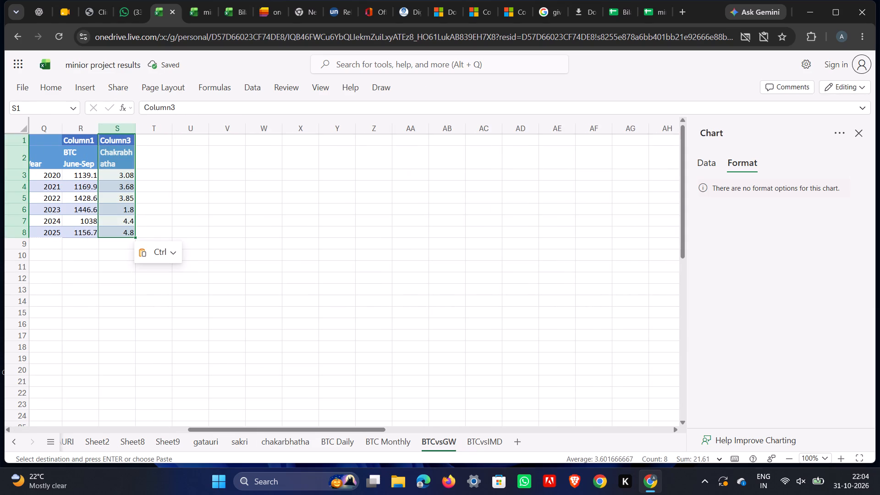
double_click(128, 145)
click(130, 143)
double_click(132, 141)
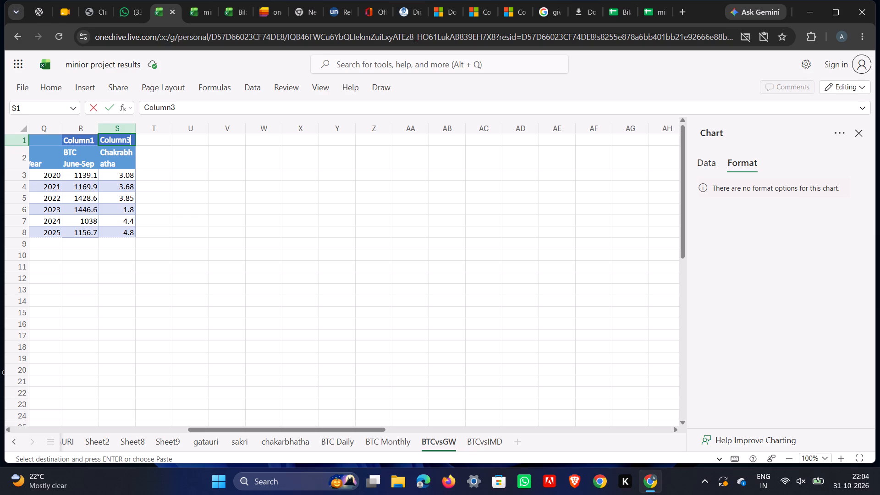
key(BackSpace)
key(2)
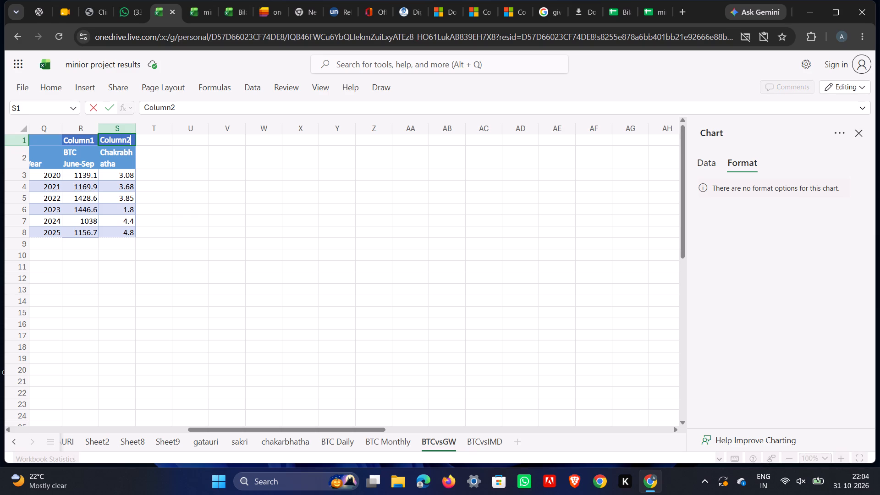
click(152, 192)
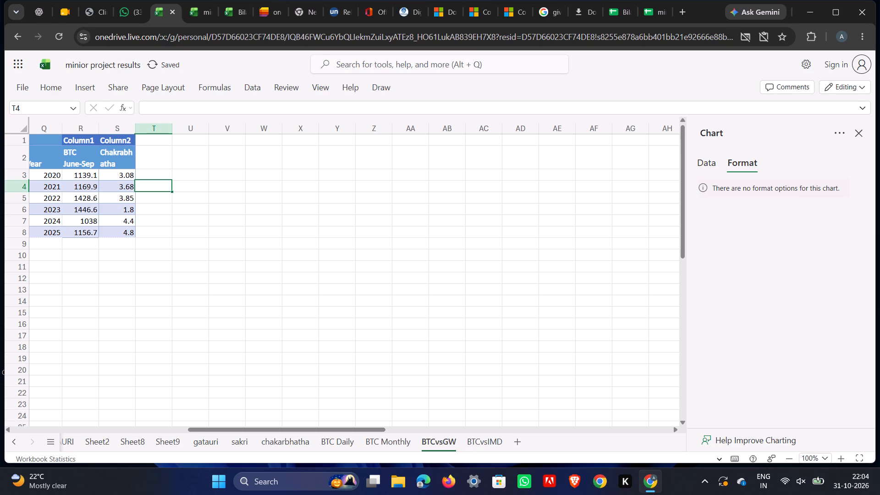
Insert a Column Clustered - Line on Secondary Axis chart from R2:S8 and place it below the new table.
drag(67, 149, 110, 228)
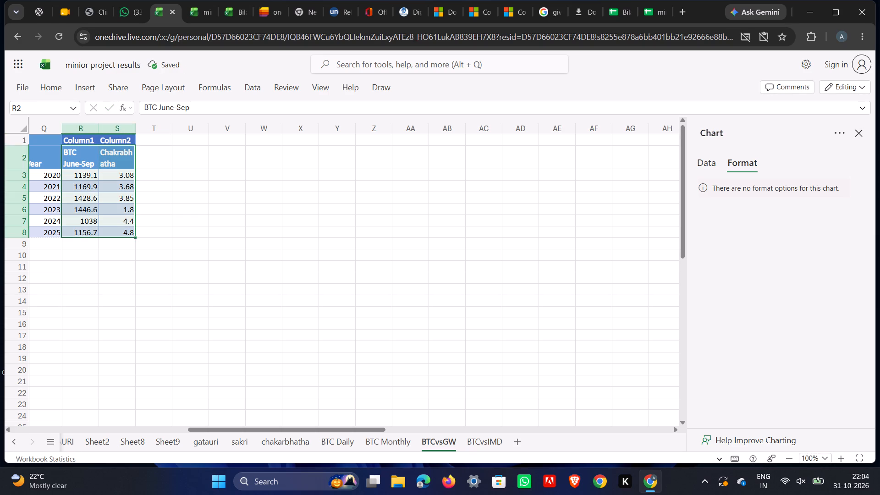
drag(110, 228, 112, 231)
right_click(112, 230)
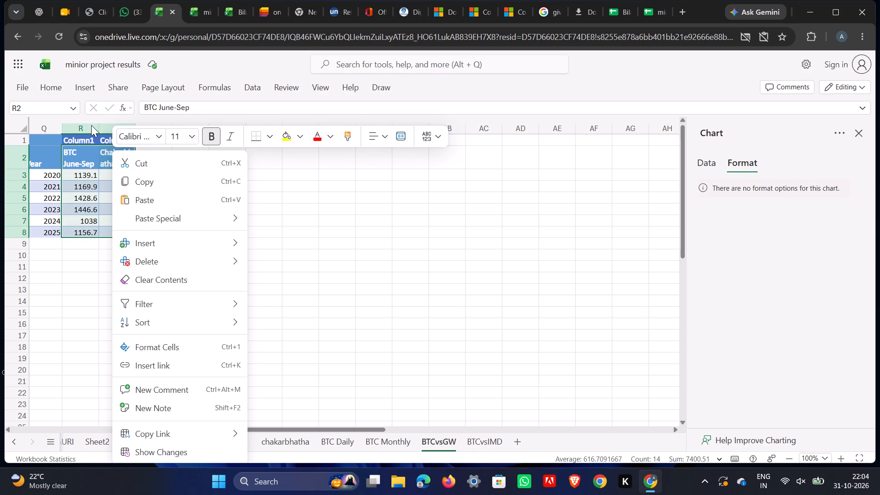
click(87, 87)
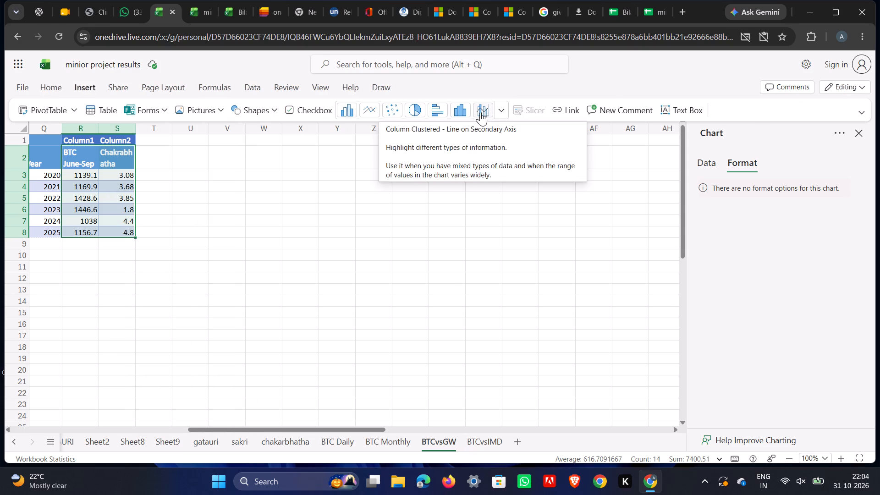
click(480, 110)
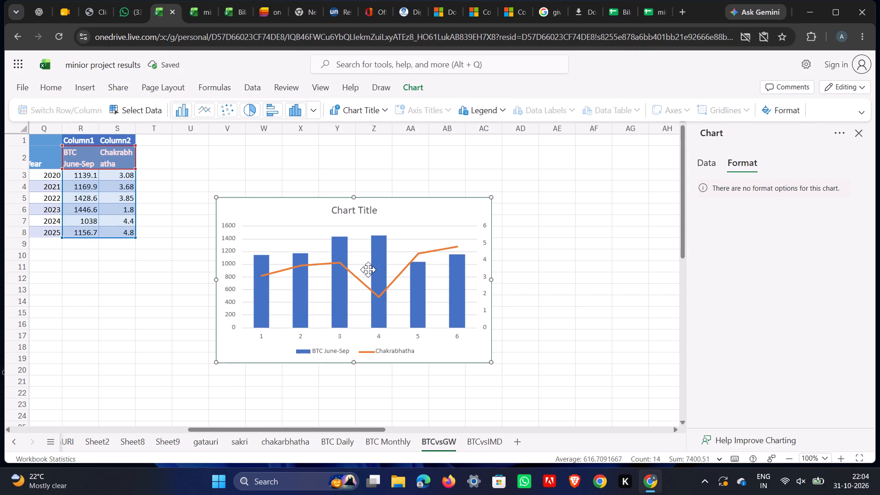
drag(368, 273, 195, 334)
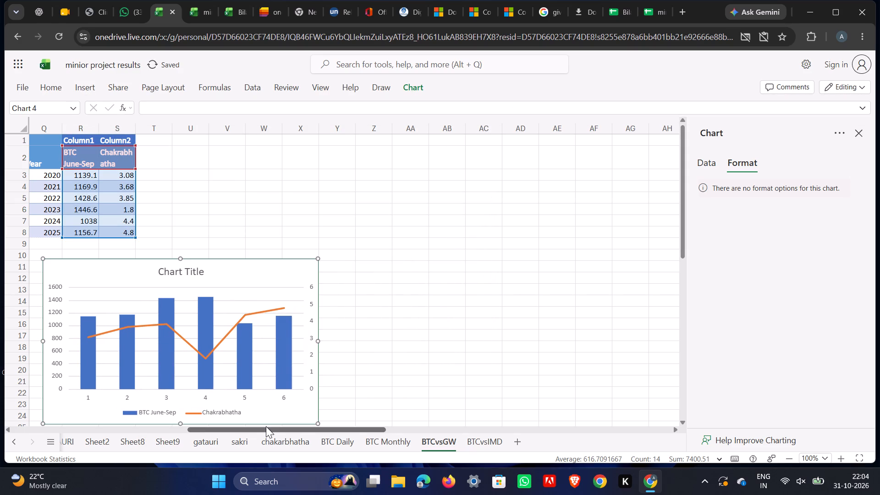
Fill the Chakrabhatha line's markers in the new chart with the standard dark red used in the other charts.
drag(268, 429, 201, 429)
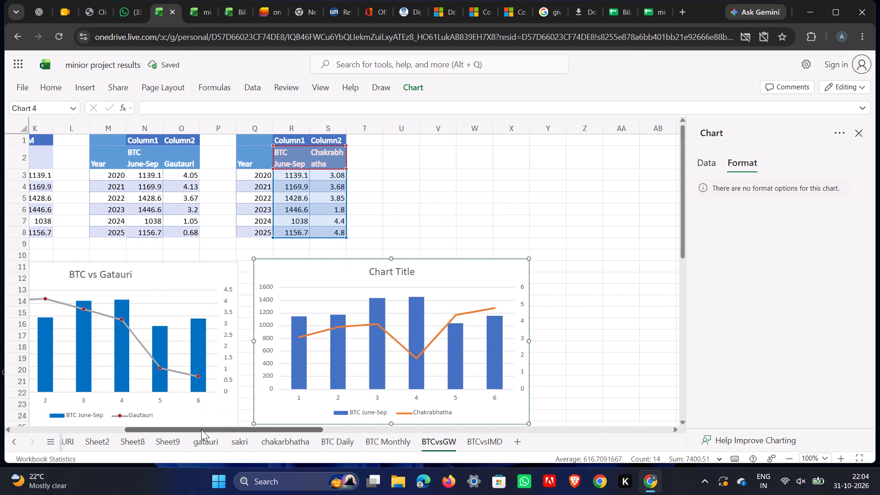
drag(201, 429, 157, 429)
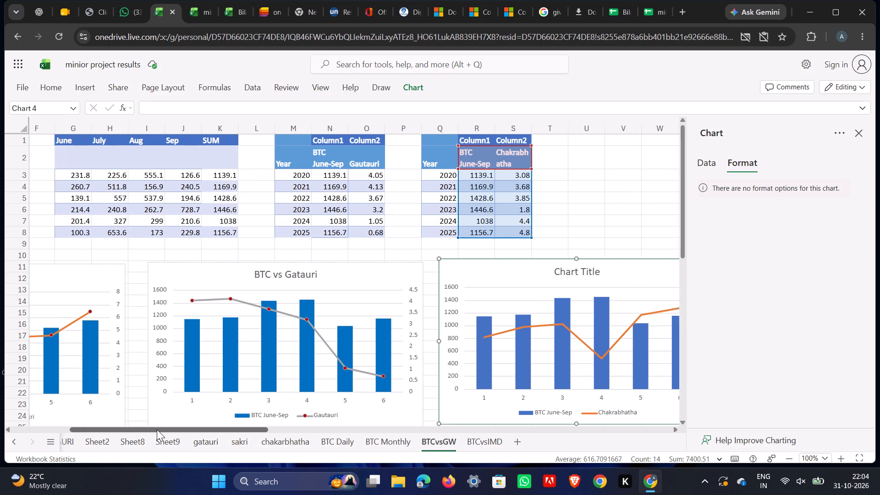
drag(157, 429, 238, 439)
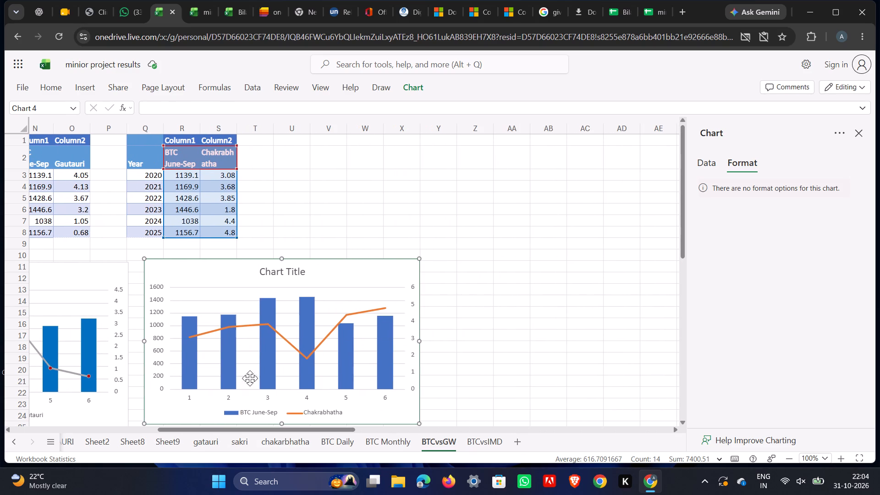
click(307, 357)
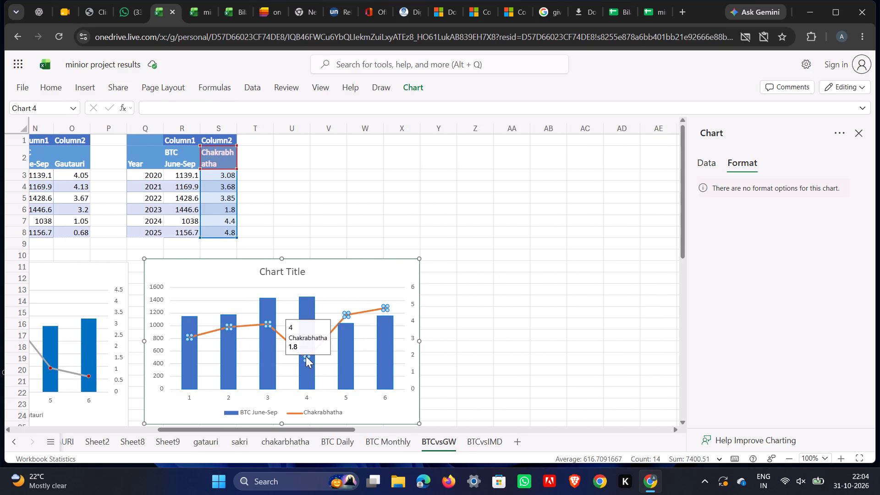
right_click(306, 356)
click(330, 336)
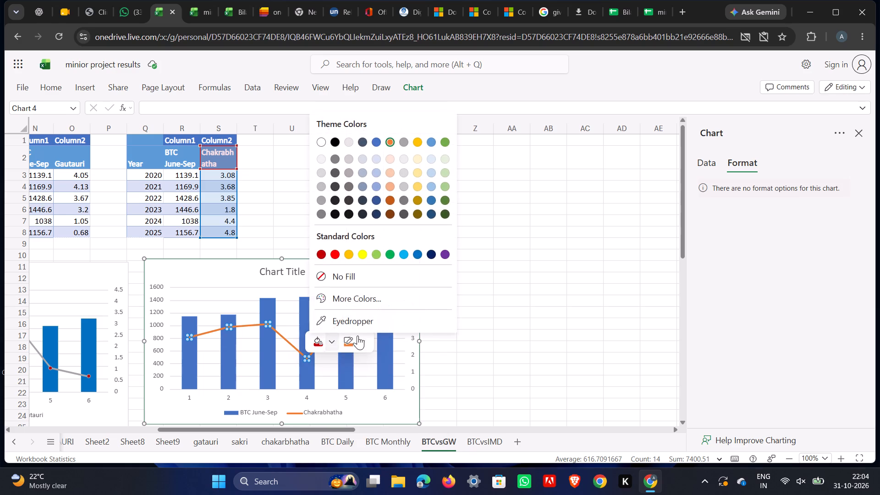
click(319, 252)
click(469, 334)
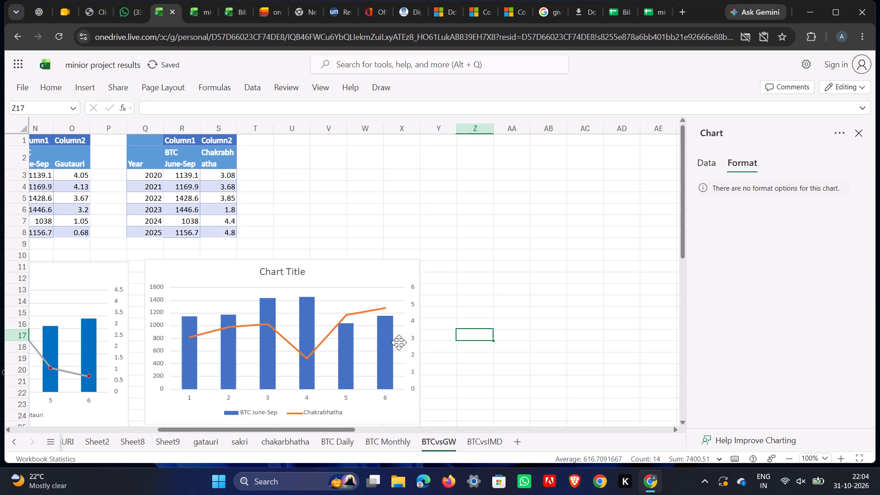
click(346, 363)
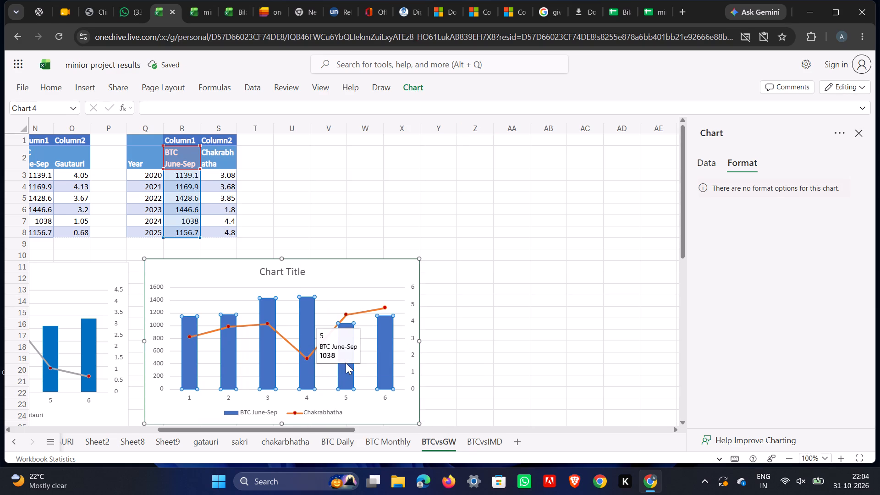
click(466, 336)
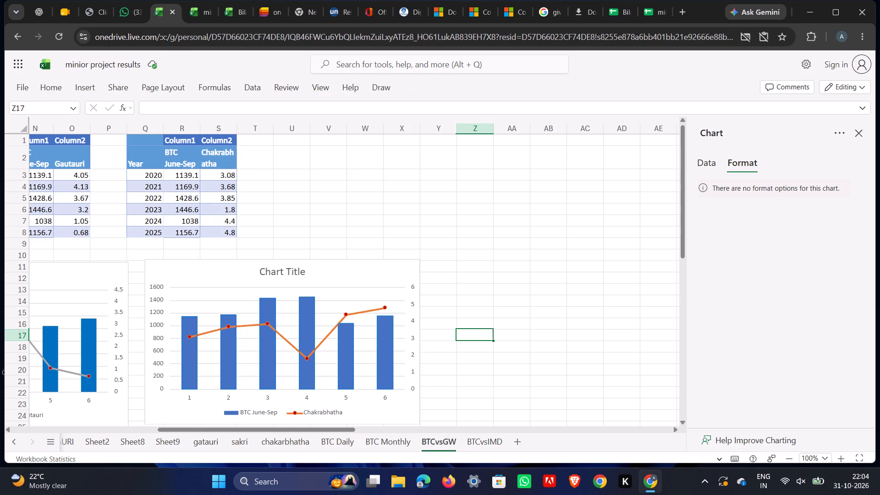
Change the new chart's title to BTC vs Chakarbhata.
double_click(289, 275)
drag(412, 265, 384, 270)
drag(439, 264, 317, 260)
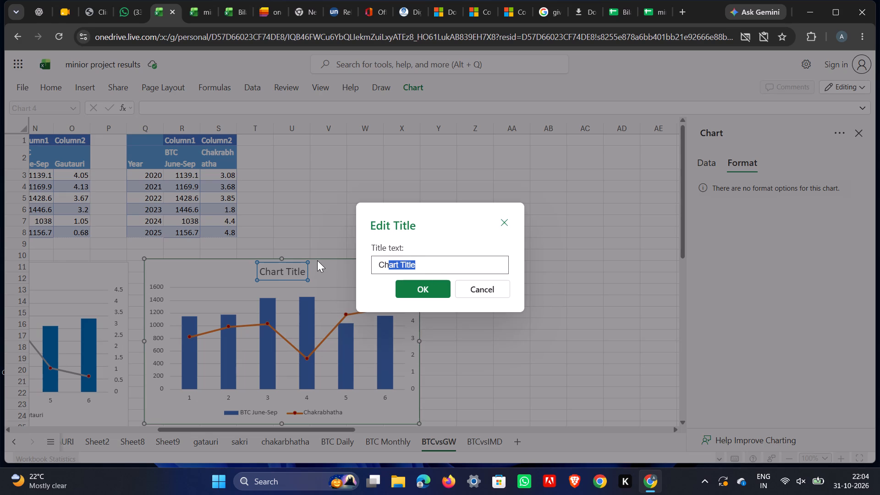
key(shift+b)
text(TC)
key(space)
text(vs)
key(space)
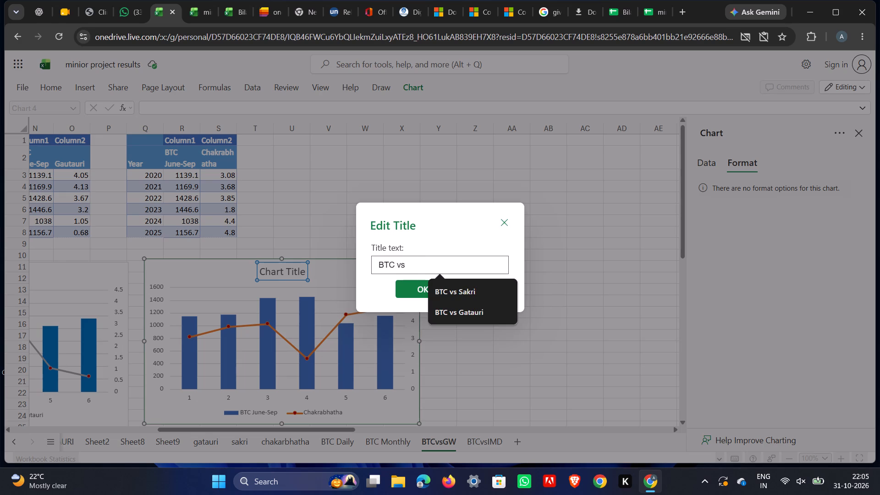
key(shift+c)
text(ah)
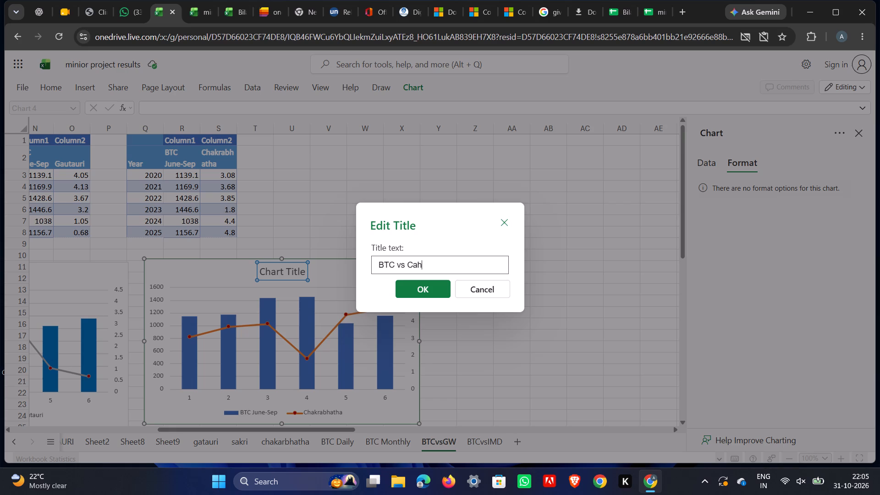
key(BackSpace)
key(BackSpace)
text(ha)
key(k)
key(a)
text(rbhata)
click(430, 293)
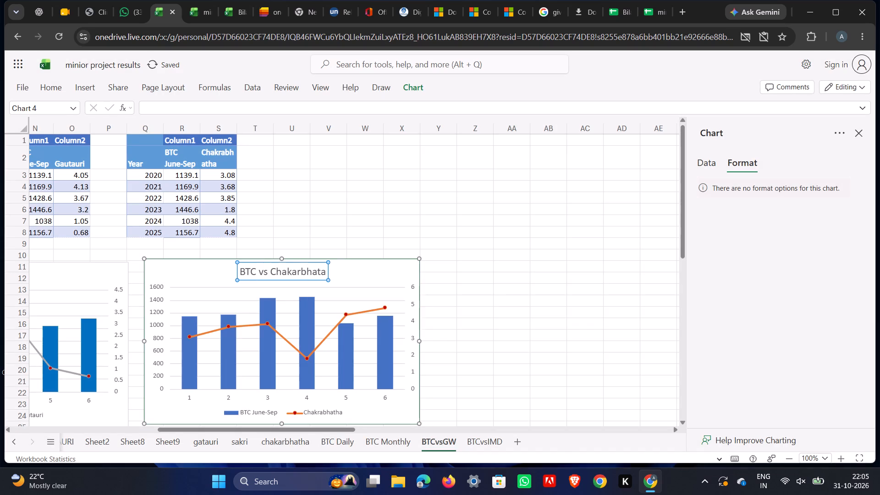
Correct the spelling of the station header in cell S2 to Chakarbhatha.
double_click(228, 157)
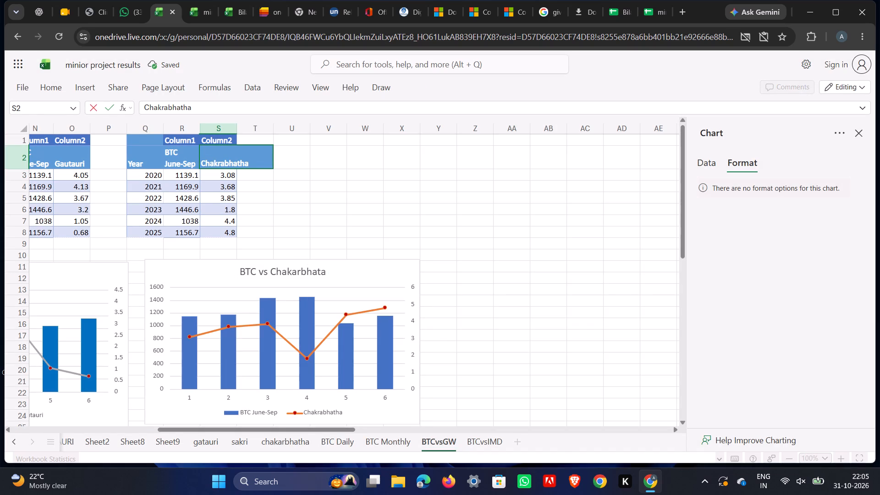
click(223, 163)
key(BackSpace)
key(BackSpace)
text(ar)
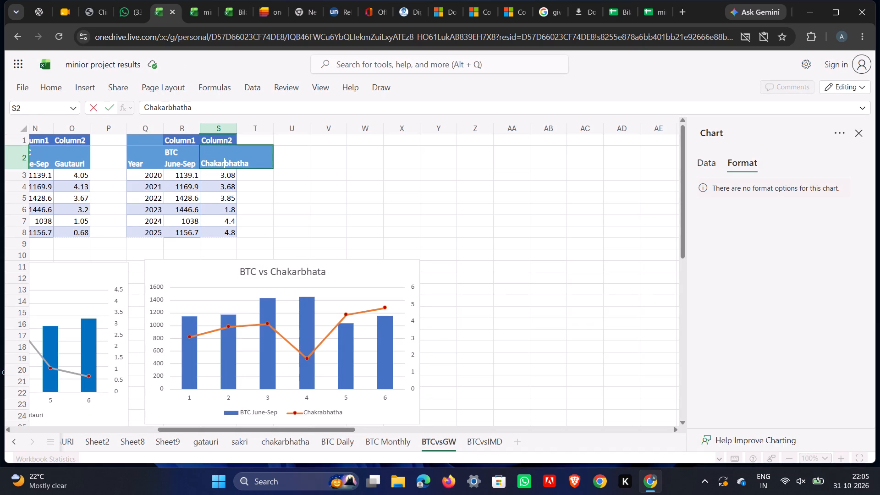
click(415, 192)
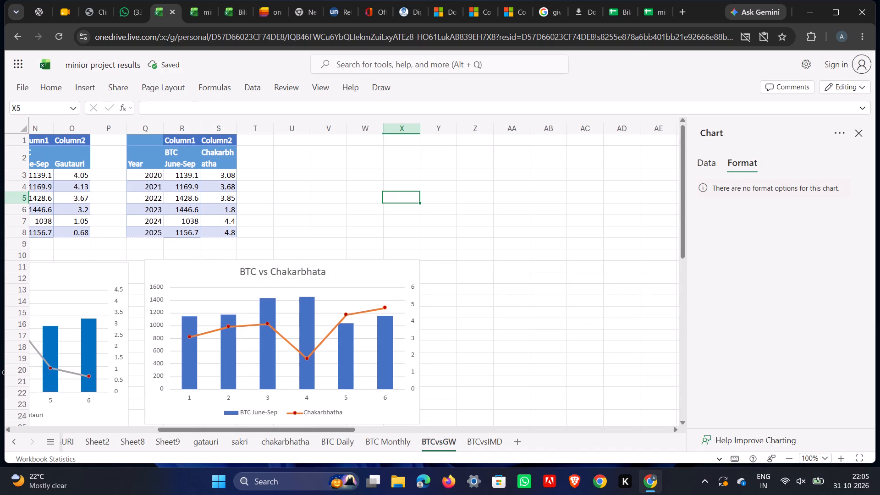
Check the Chakarbhata chart's legend and compare the chart with the BTC vs Gatauri and BTC vs Sakri charts.
scroll(500, 264, down, 1)
double_click(332, 352)
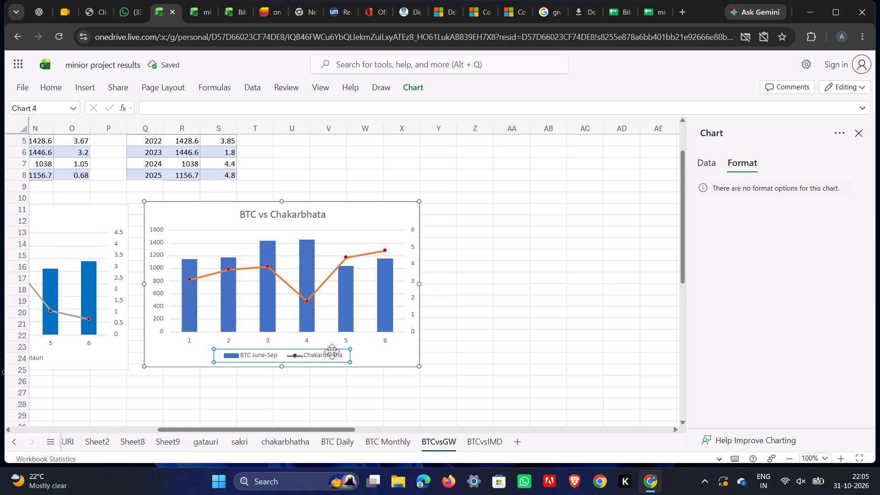
click(487, 318)
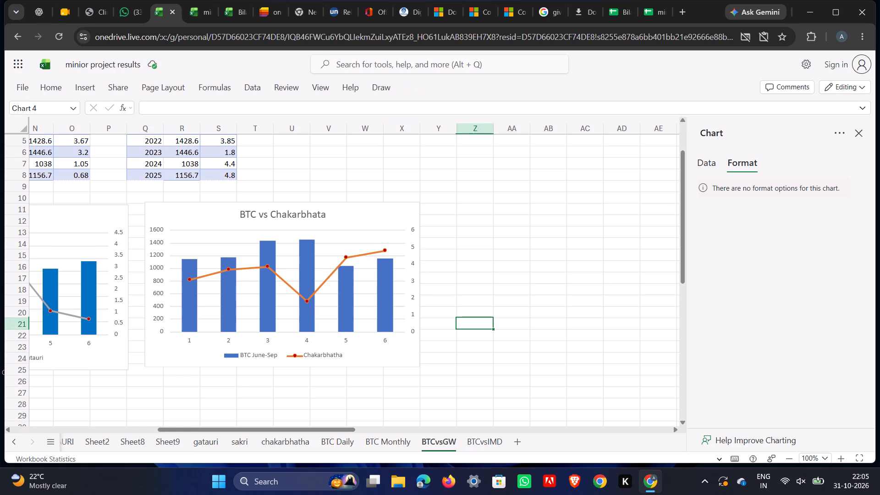
drag(313, 427, 270, 428)
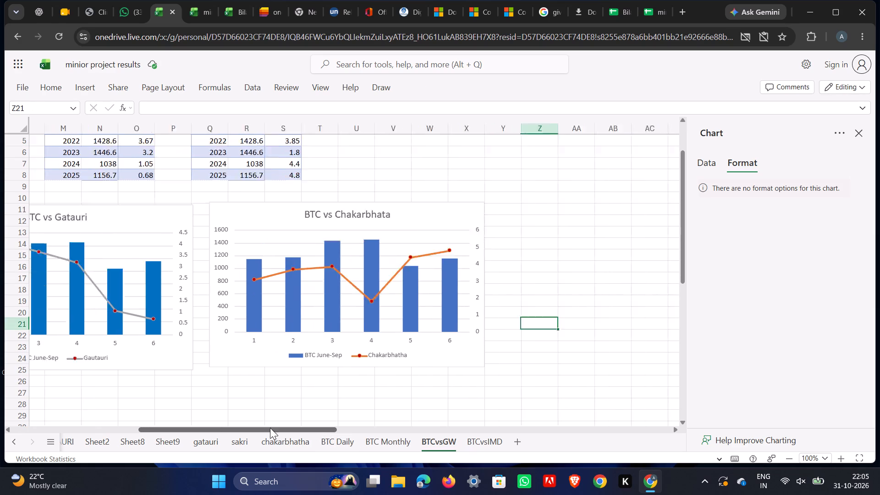
drag(270, 428, 219, 427)
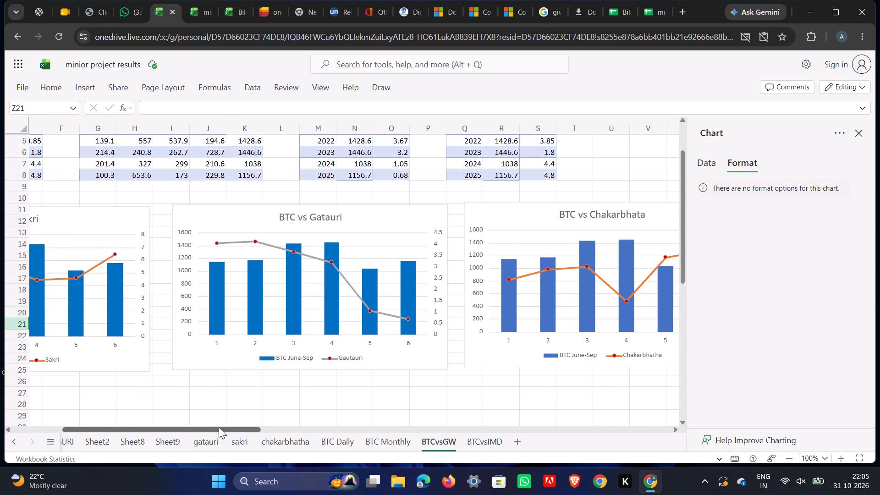
scroll(242, 377, up, 8)
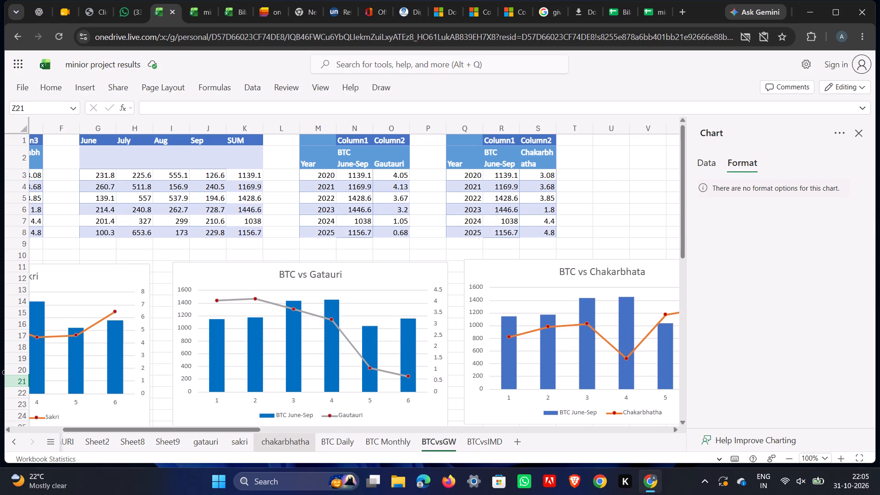
drag(222, 428, 205, 431)
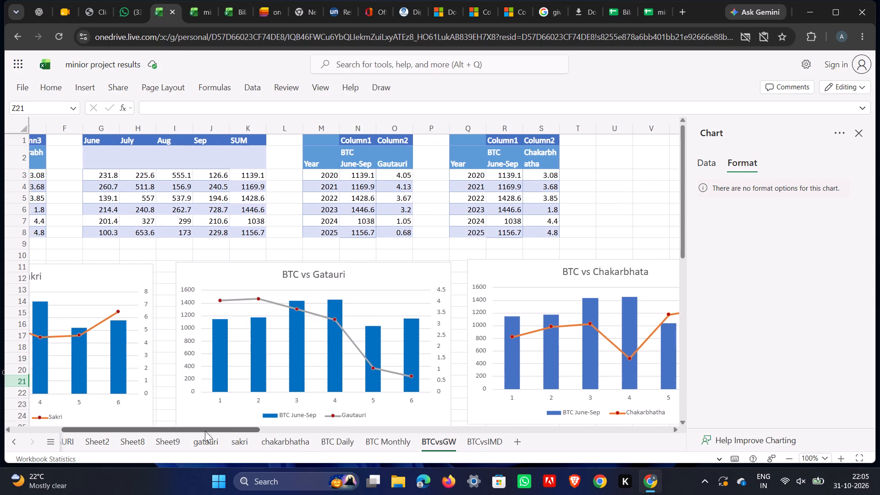
drag(205, 431, 108, 443)
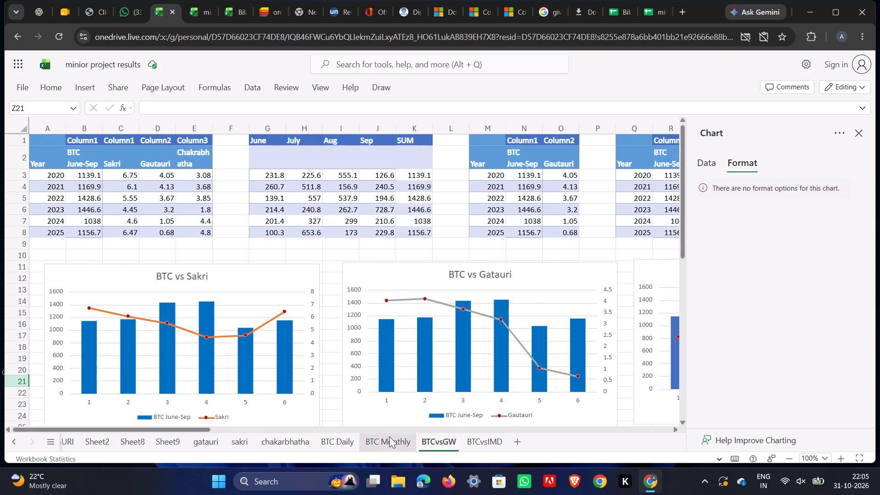
Switch to the BTC Monthly sheet.
click(389, 436)
click(447, 444)
click(398, 446)
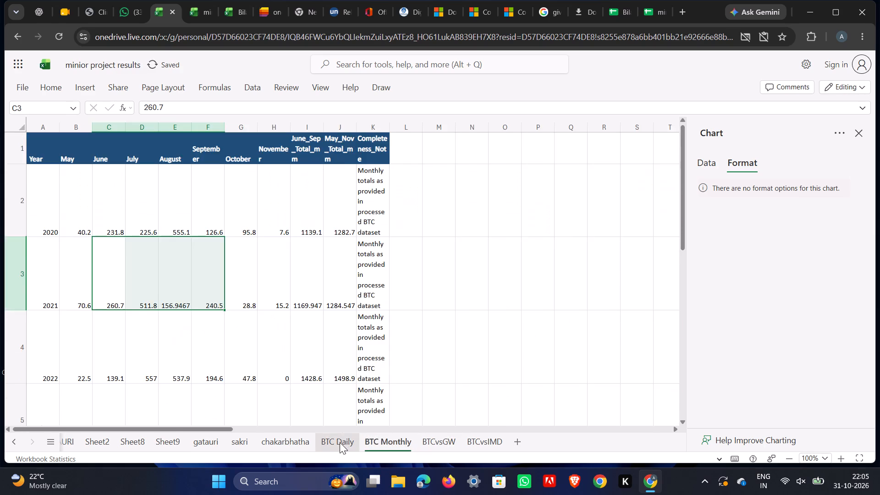
click(340, 442)
click(412, 439)
scroll(467, 308, up, 1)
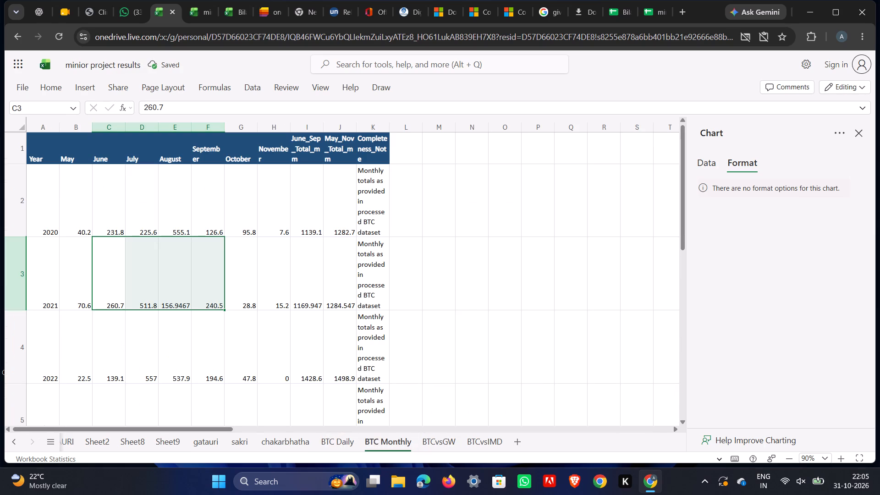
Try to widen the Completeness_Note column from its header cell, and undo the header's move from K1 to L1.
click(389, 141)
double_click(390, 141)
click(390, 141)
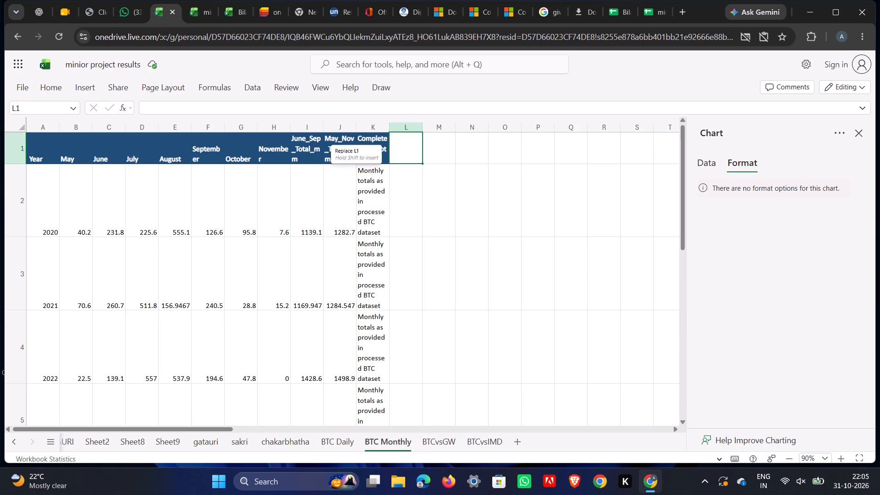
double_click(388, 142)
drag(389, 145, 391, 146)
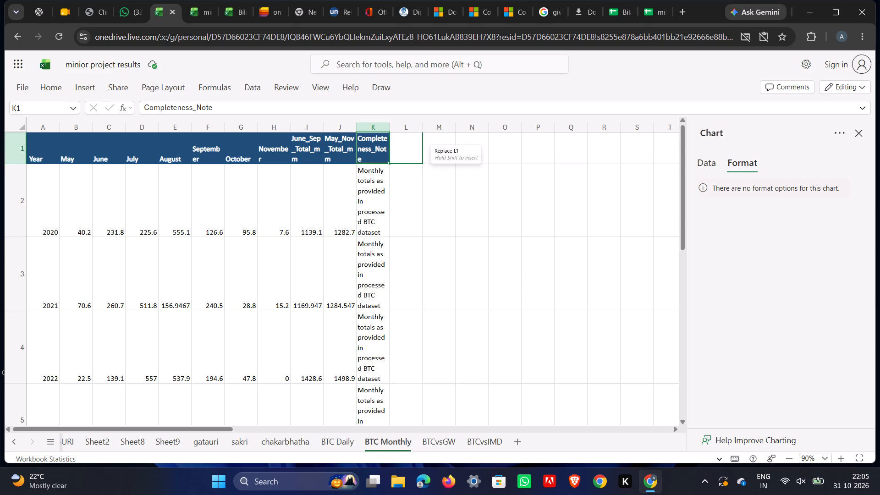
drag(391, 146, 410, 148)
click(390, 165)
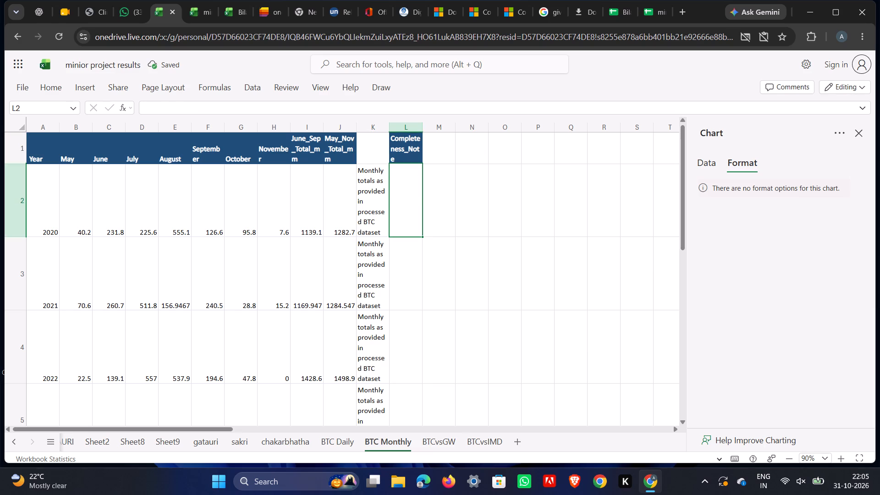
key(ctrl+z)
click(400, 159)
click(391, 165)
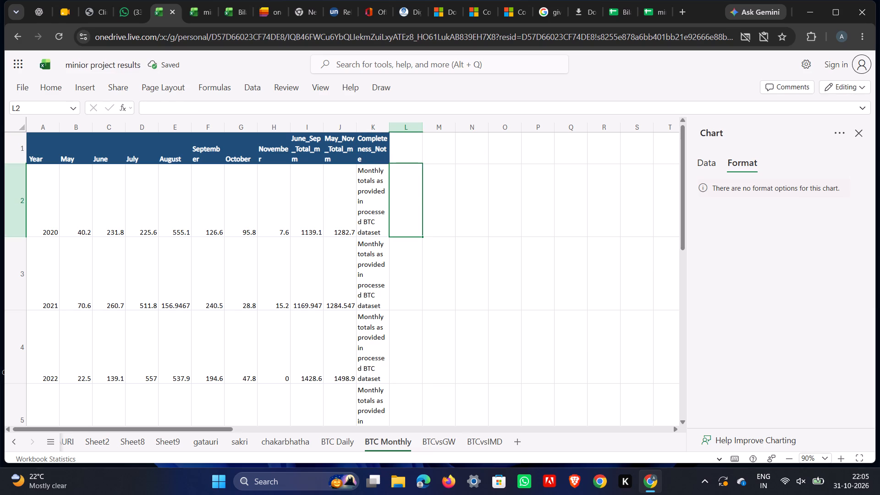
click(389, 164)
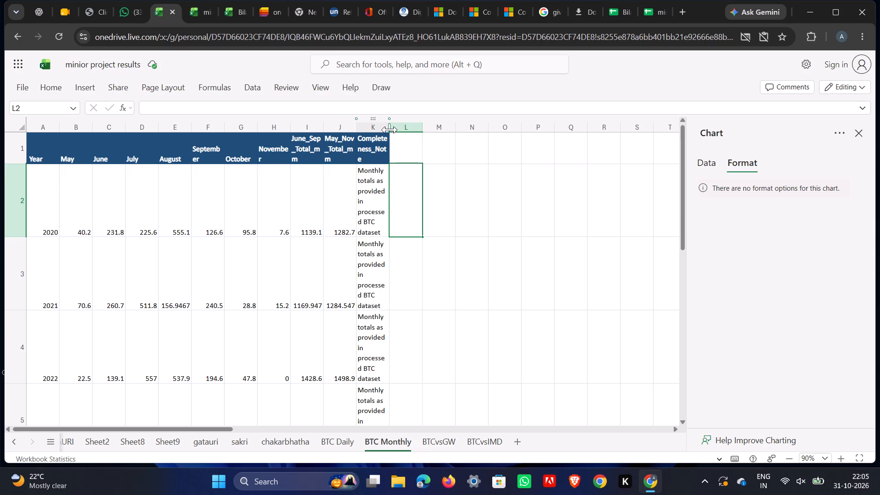
Widen the Completeness_Note column K so that each note fits on a single line.
drag(390, 130, 486, 136)
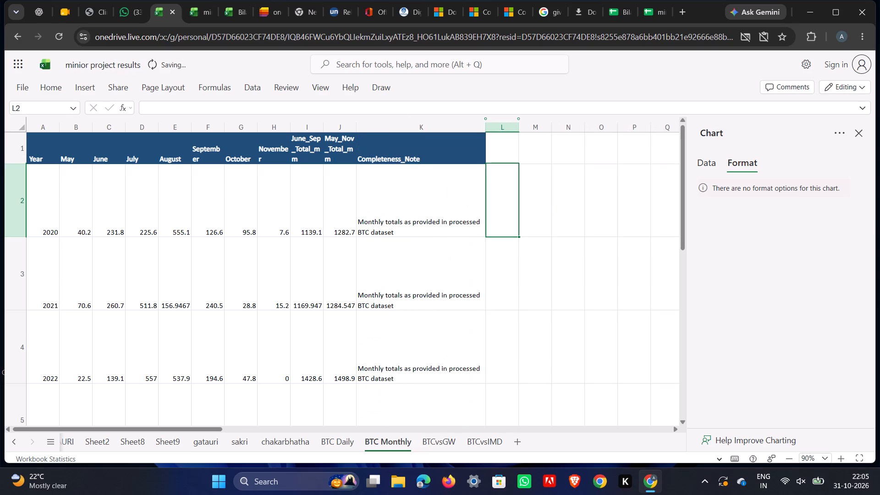
click(485, 127)
drag(485, 128, 554, 132)
Widen the May_Nov_Total_mm column J just enough to show its full decimal values, with the header wrapped onto two lines.
click(357, 143)
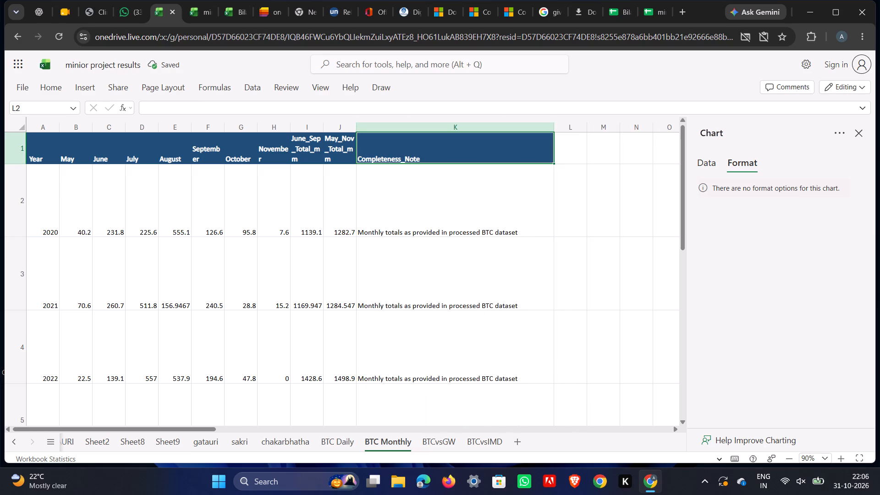
click(354, 140)
click(356, 141)
click(357, 130)
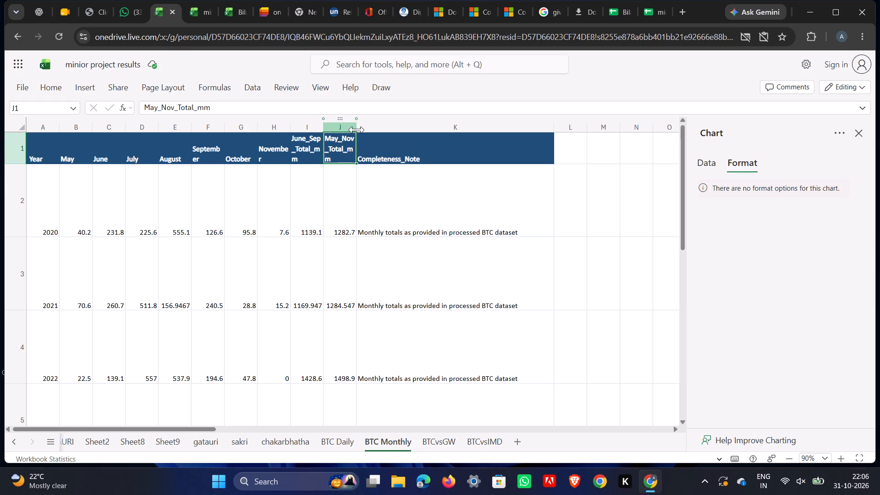
drag(356, 128, 434, 134)
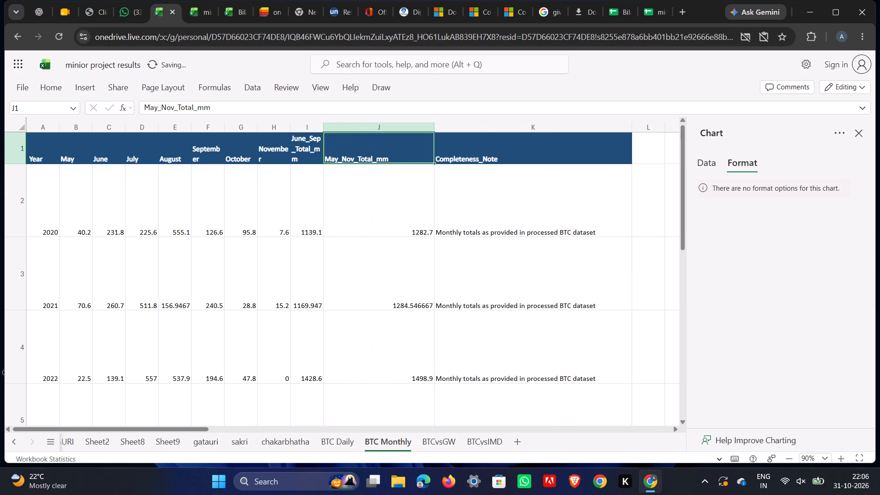
drag(434, 129, 410, 129)
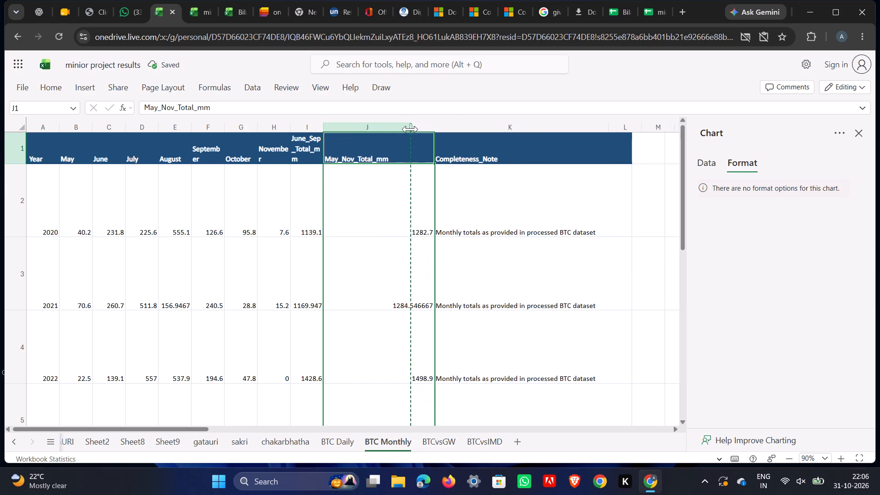
drag(410, 129, 406, 129)
drag(404, 126, 390, 126)
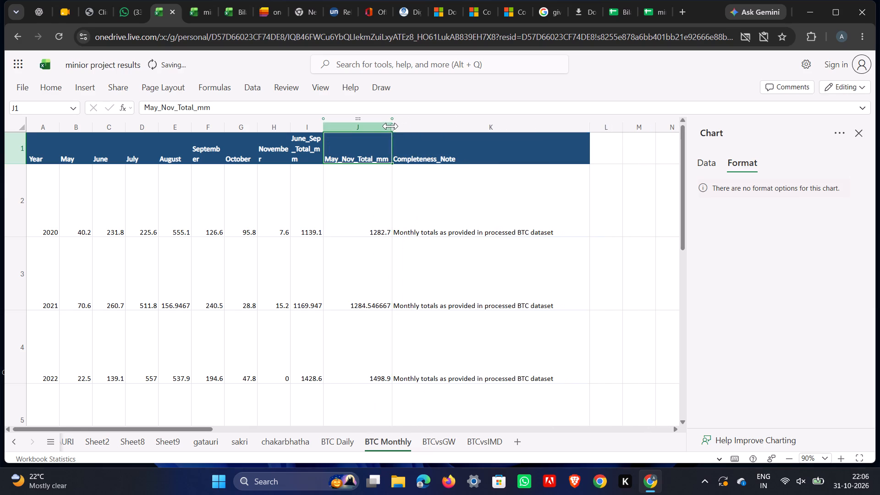
drag(390, 126, 382, 126)
drag(382, 126, 376, 126)
drag(376, 126, 372, 126)
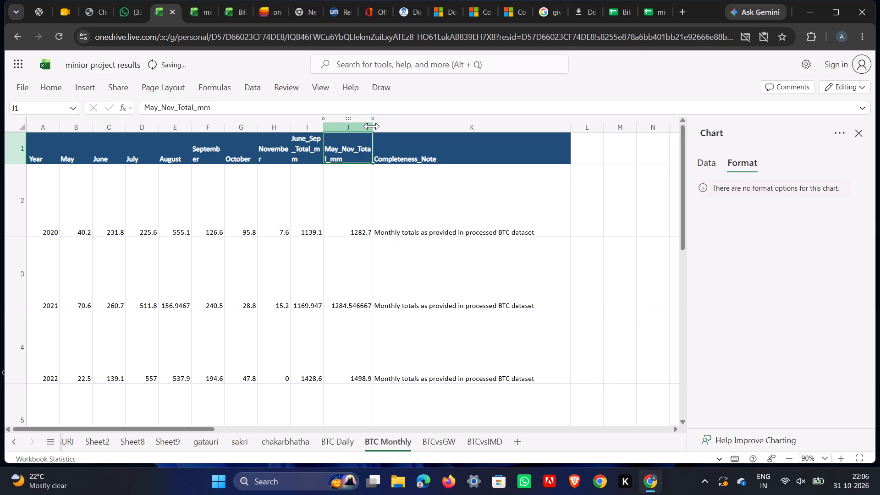
Rename the header in J1 as "May-Nov Total (mm)".
double_click(357, 151)
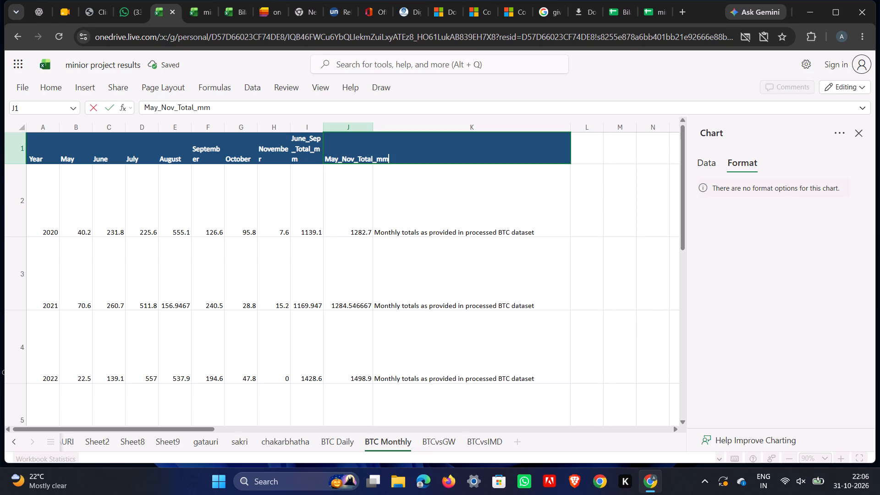
click(378, 161)
key(BackSpace)
key(space)
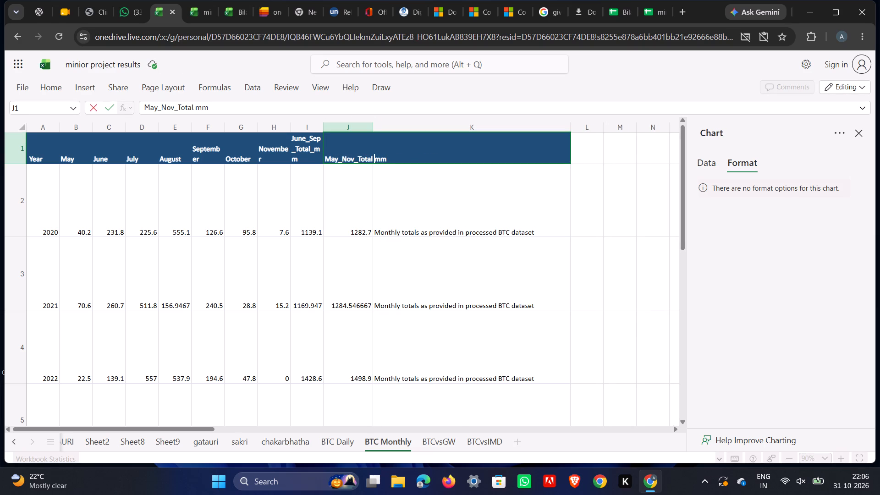
key(shift+braceleft)
key(BackSpace)
key(shift+asterisk)
key(BackSpace)
key(8)
key(BackSpace)
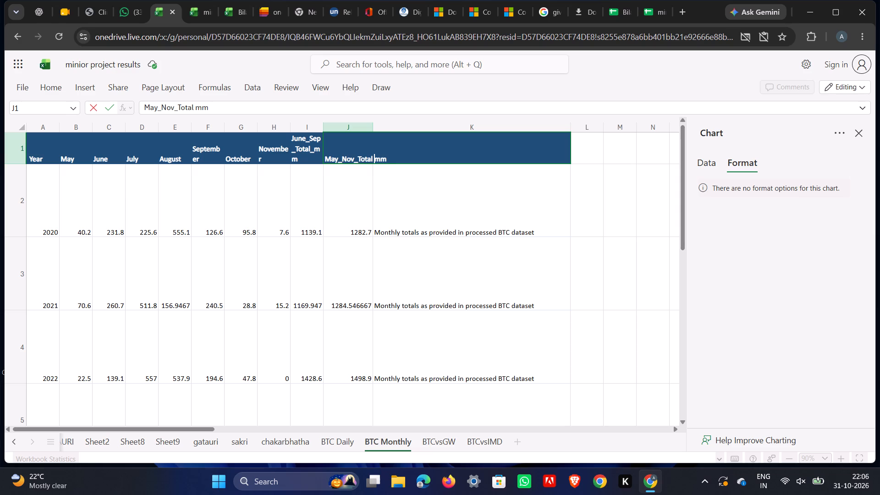
key(shift+parenleft)
key(Down)
text(A))
key(BackSpace)
key(BackSpace)
key(shift+parenright)
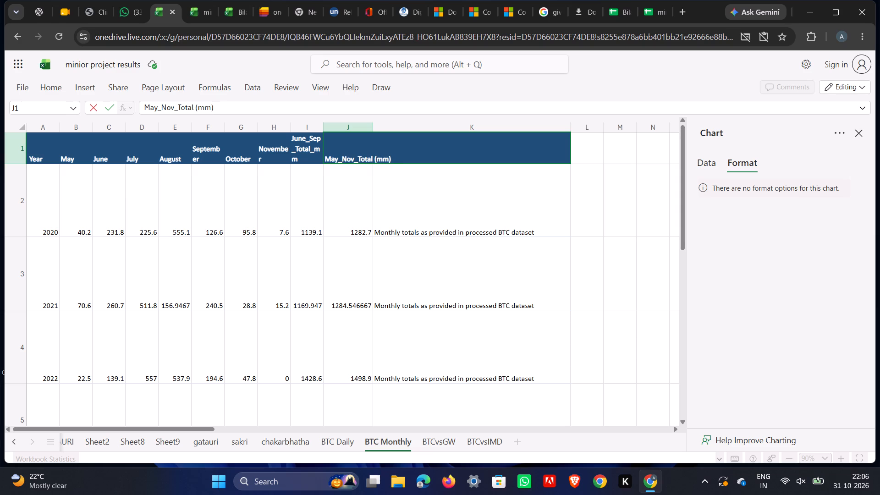
click(358, 157)
key(BackSpace)
key(space)
click(341, 157)
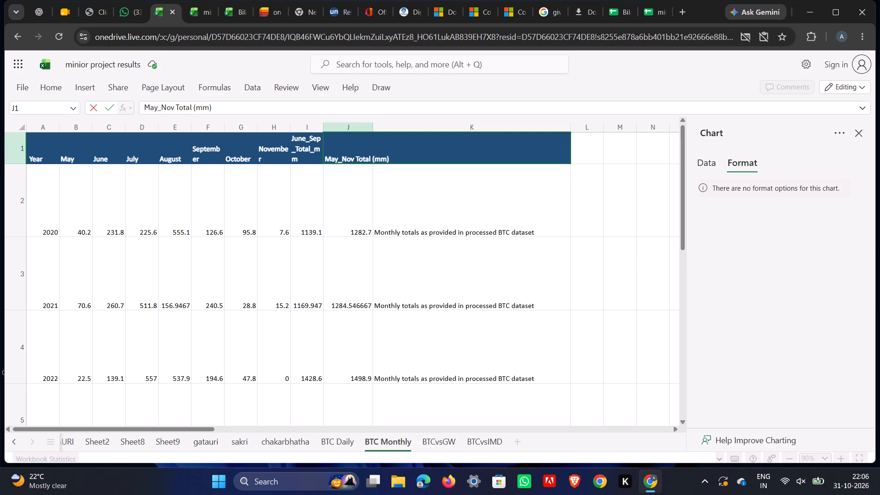
key(BackSpace)
key(minus)
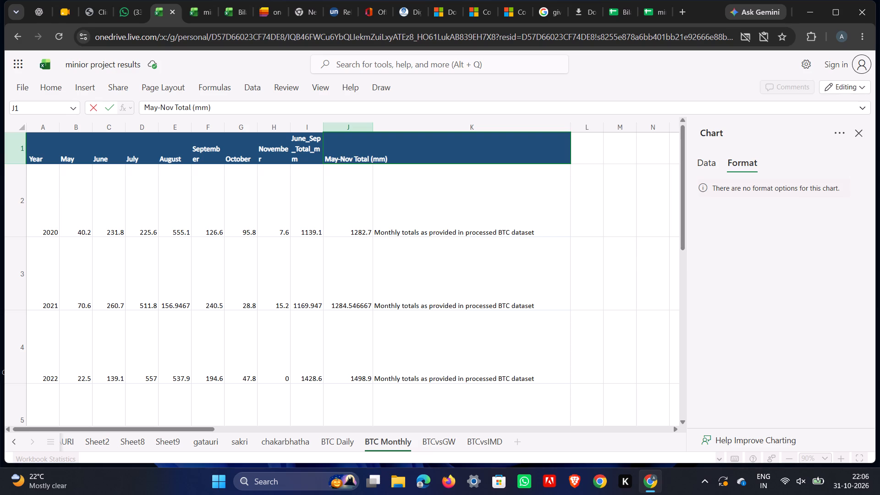
click(588, 170)
click(623, 176)
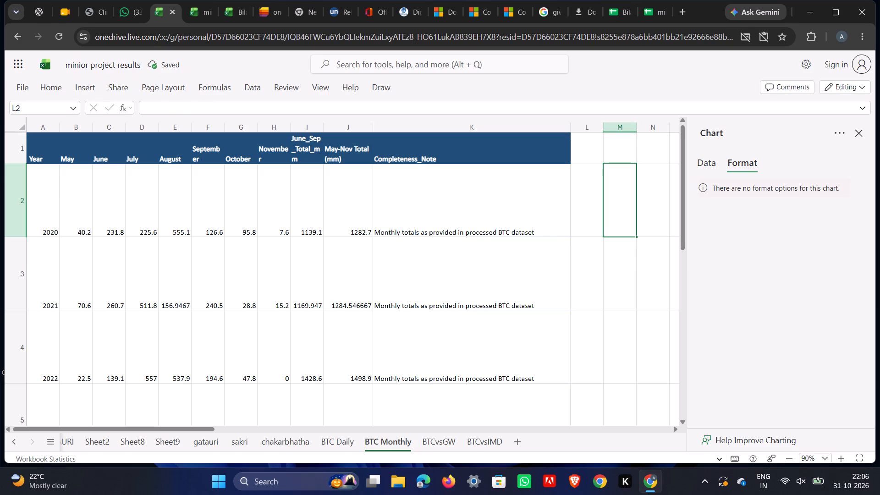
Rename the header in I1 as "June Sep Total (mm)".
double_click(312, 149)
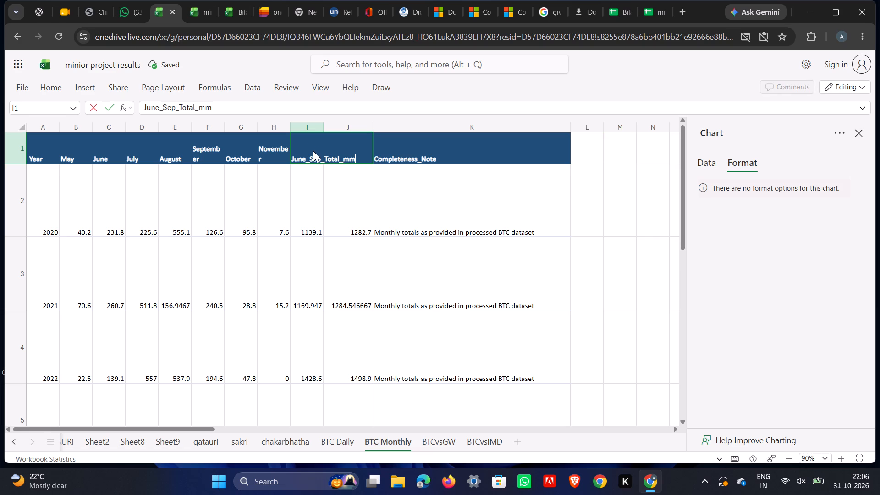
click(310, 158)
key(BackSpace)
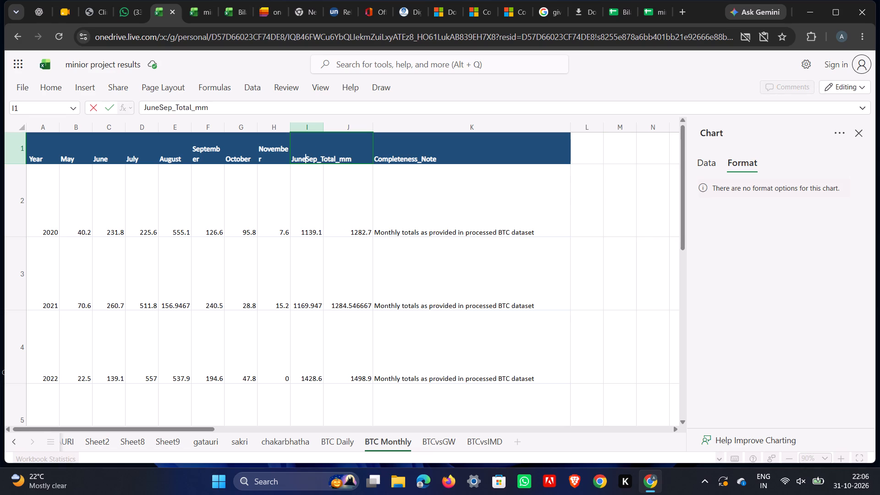
key(space)
click(324, 160)
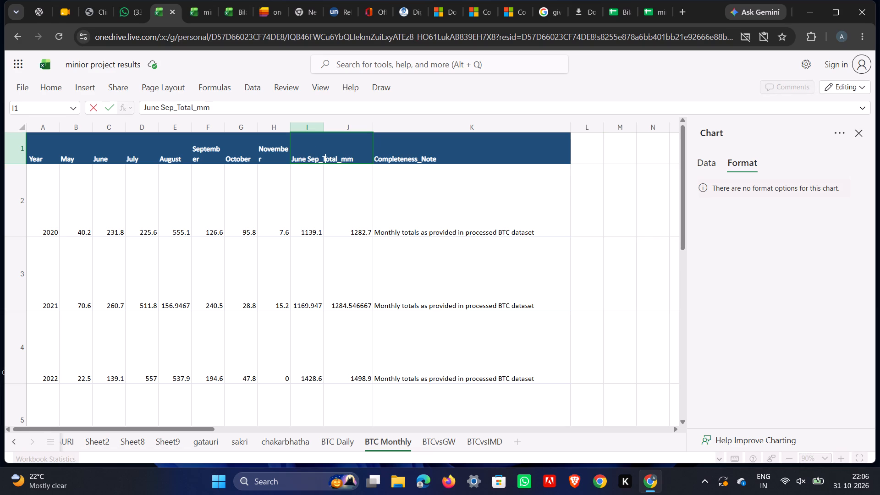
click(320, 157)
click(323, 159)
key(BackSpace)
key(space)
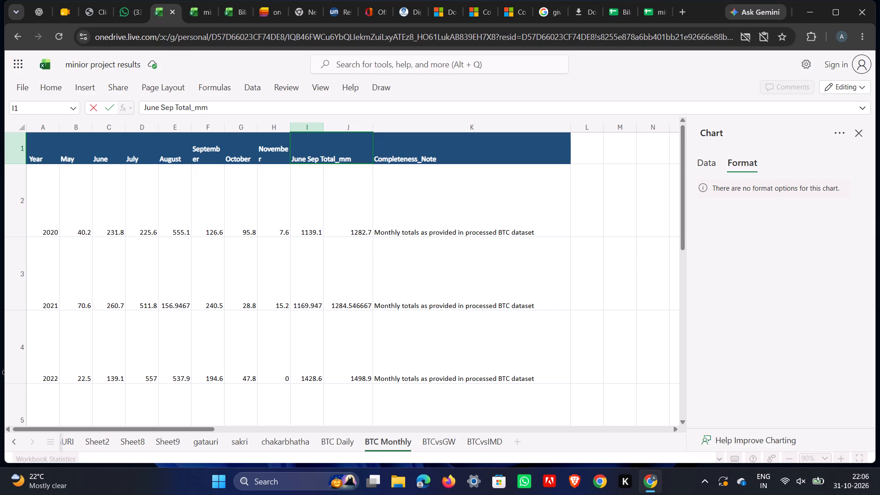
click(338, 159)
key(BackSpace)
key(space)
text(()
key(Down)
key(shift+parenright)
click(604, 170)
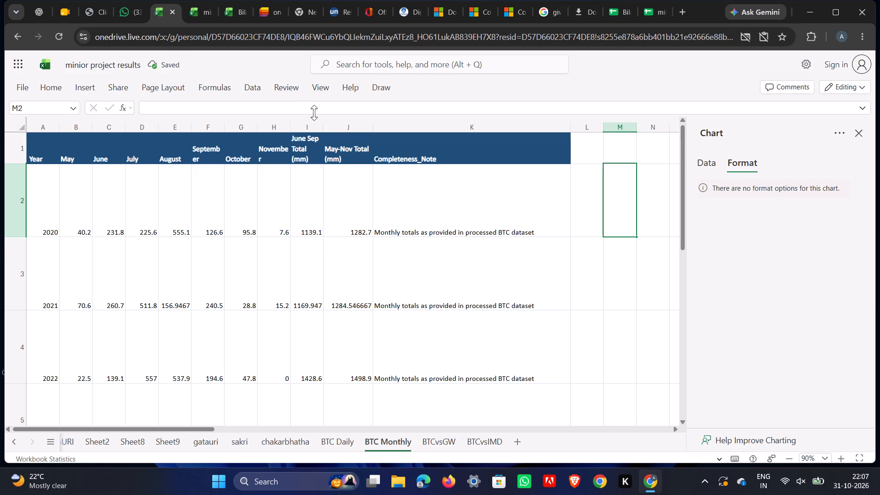
Widen the June Sep Total (mm) column I so that its header wraps onto only two lines.
click(321, 126)
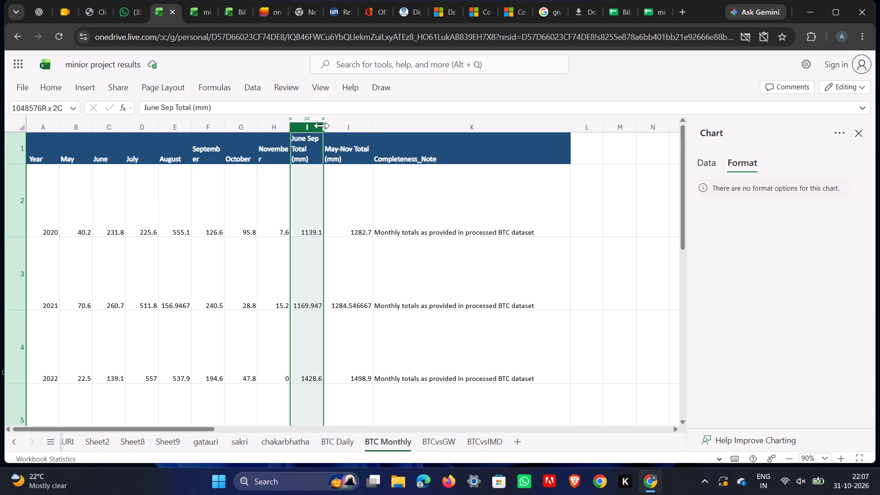
drag(322, 126, 337, 125)
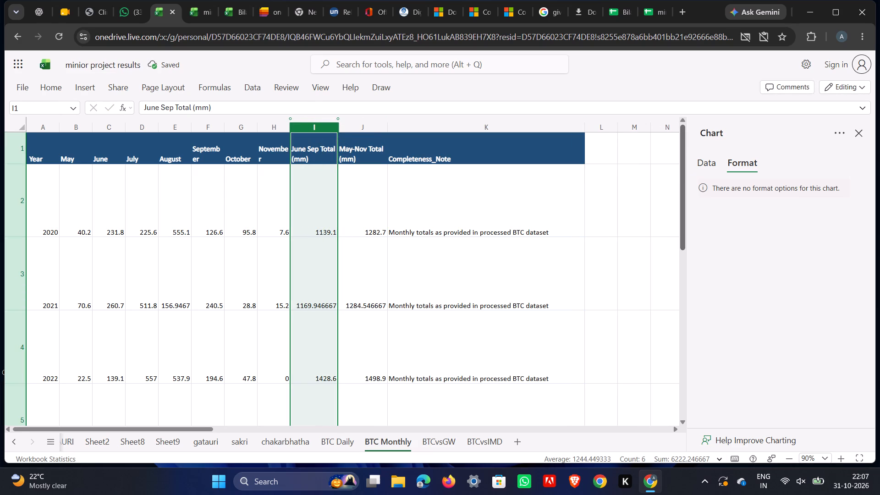
Widen the September column F and the November column H so that each month name fits on one line.
drag(222, 128, 230, 128)
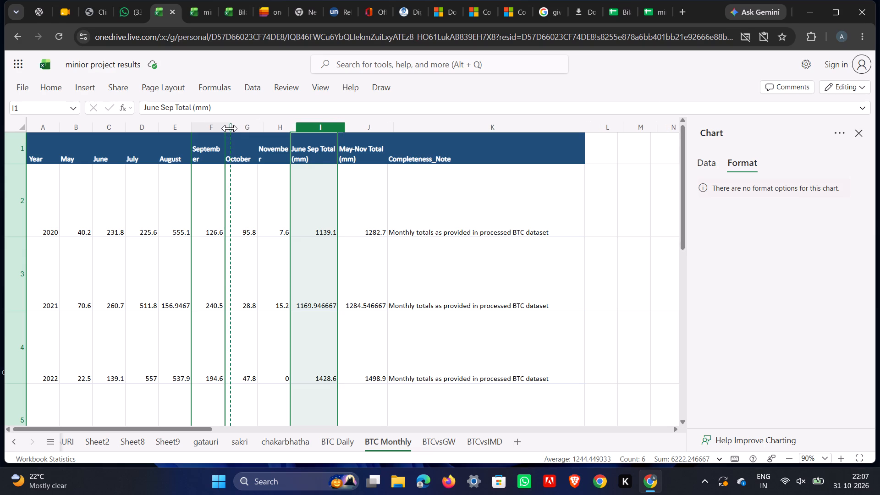
drag(230, 128, 231, 128)
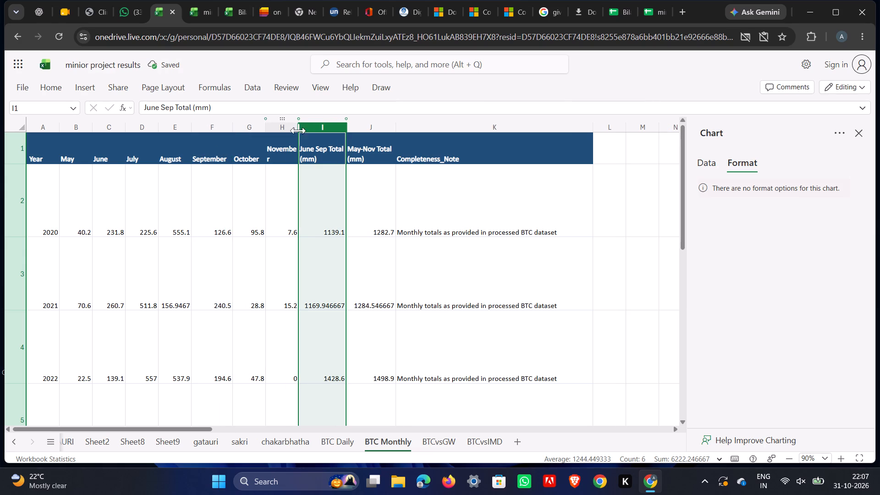
drag(298, 127, 303, 128)
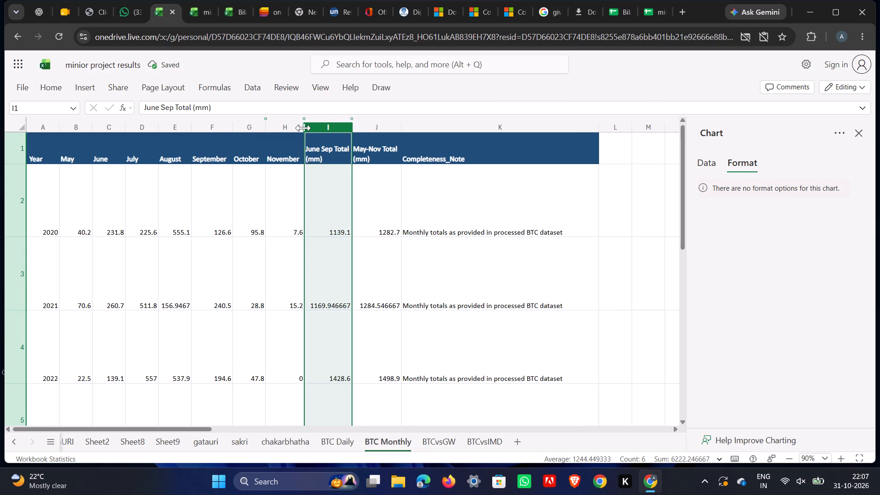
Look over the BTC Monthly data from the header row through the 2025 row.
scroll(649, 270, down, 2)
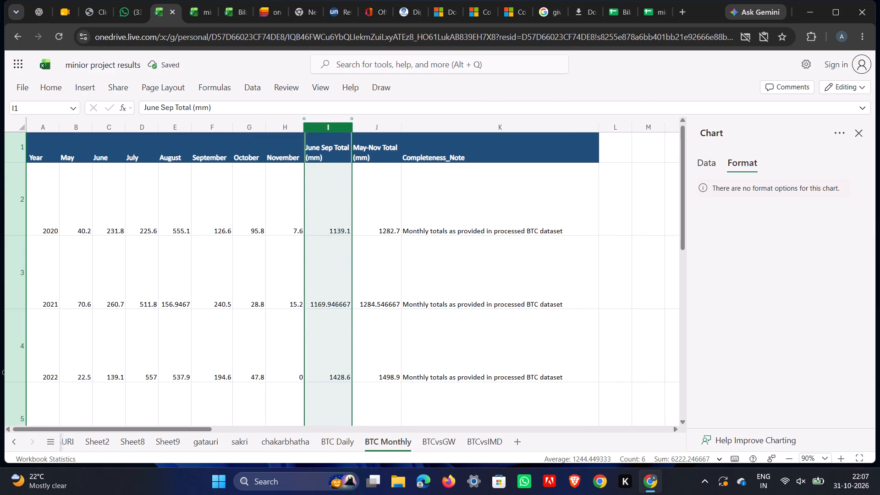
scroll(649, 272, down, 4)
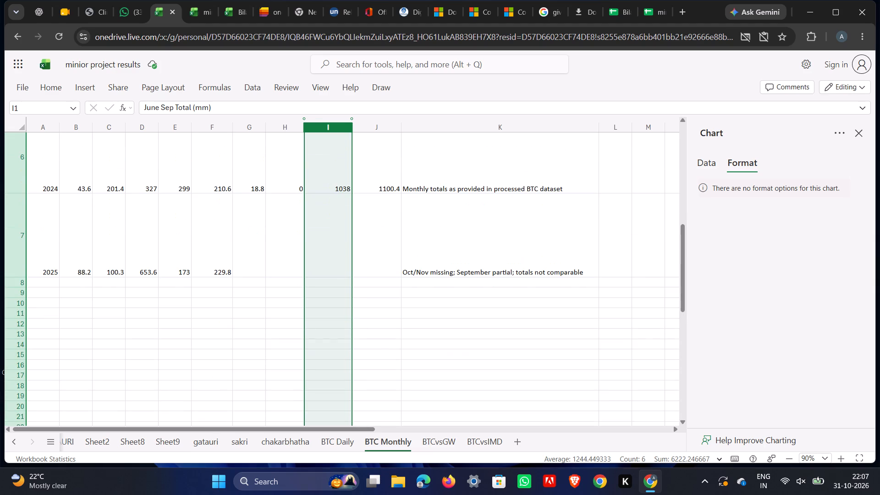
click(637, 285)
scroll(589, 269, up, 9)
scroll(583, 229, up, 5)
scroll(583, 230, down, 5)
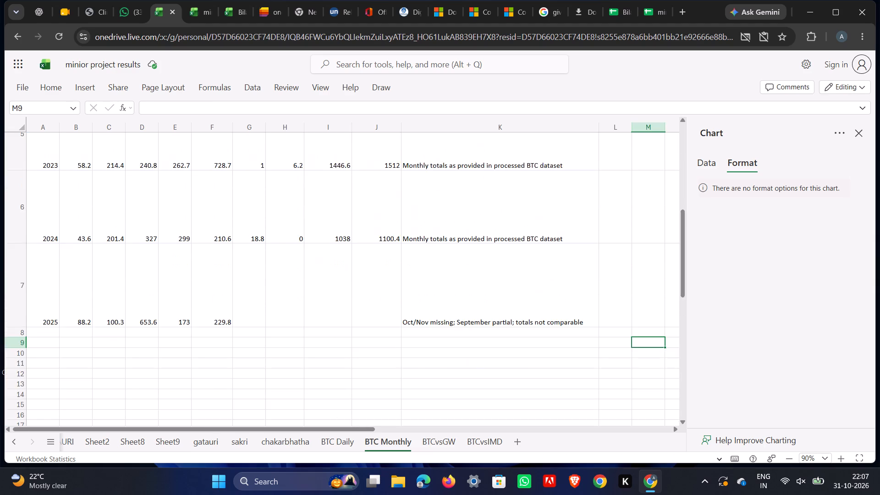
scroll(583, 262, down, 5)
scroll(583, 263, up, 12)
scroll(310, 246, up, 1)
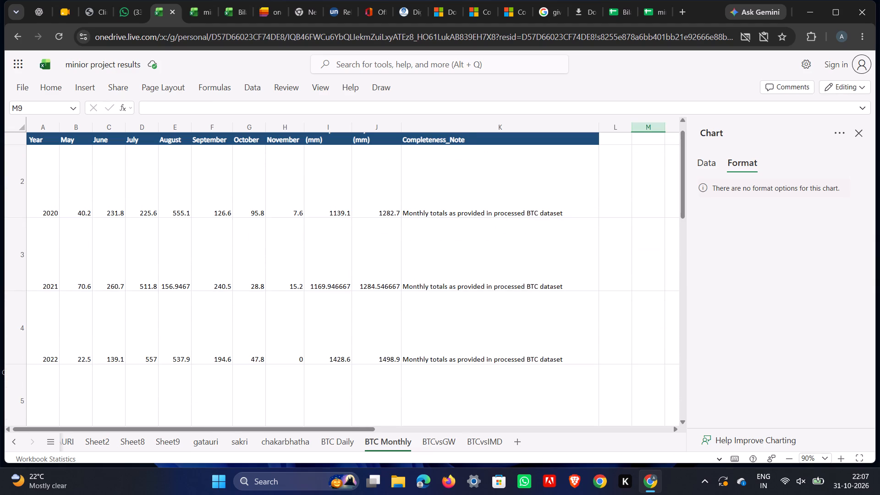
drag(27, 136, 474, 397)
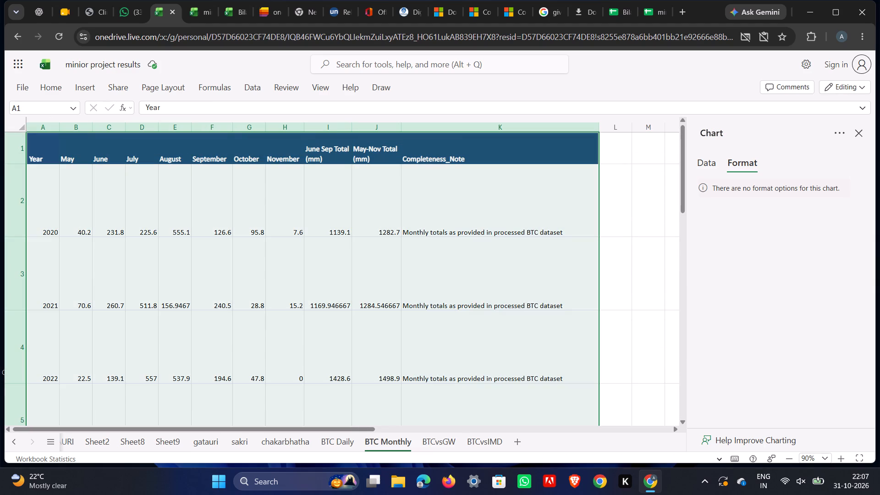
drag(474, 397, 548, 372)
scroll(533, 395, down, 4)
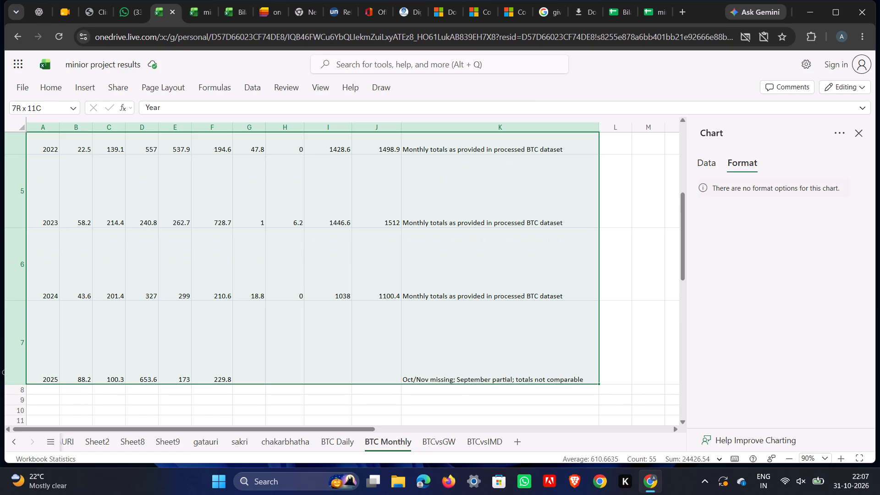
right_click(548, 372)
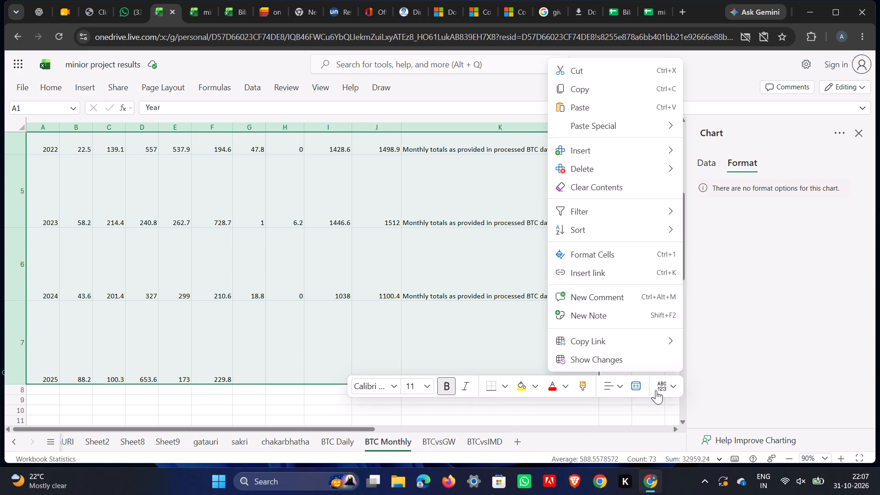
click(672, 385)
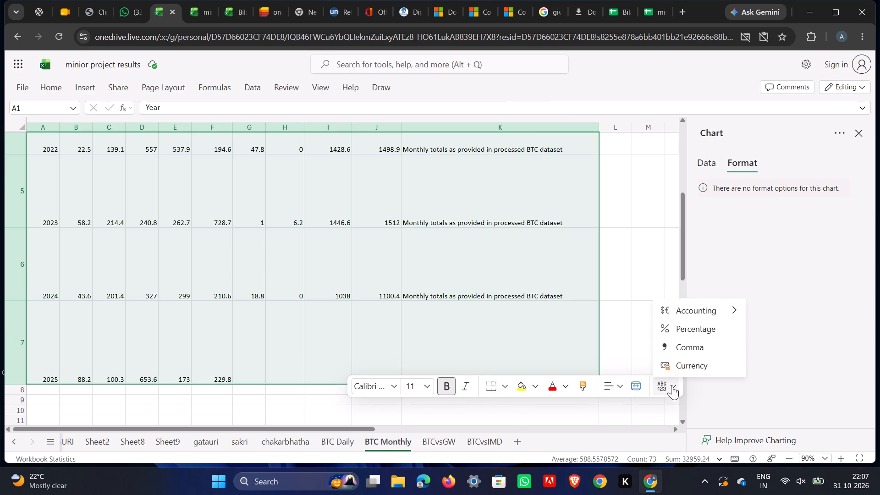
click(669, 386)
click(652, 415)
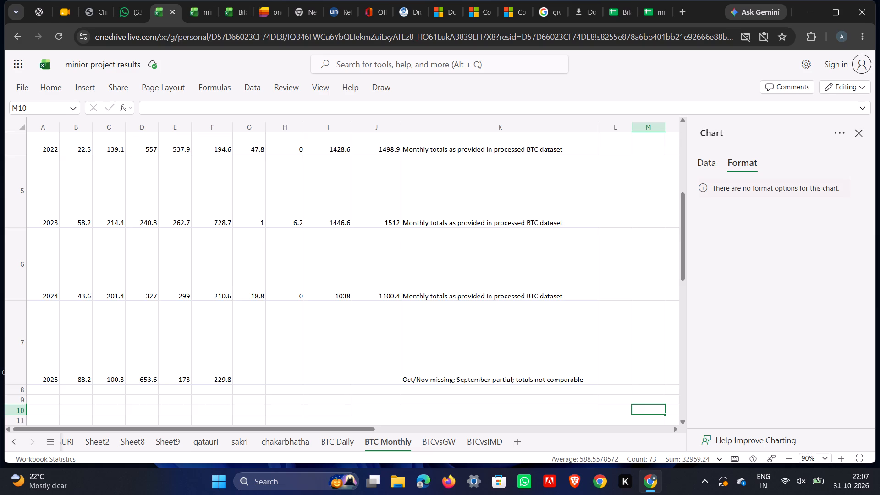
Convert the BTC Monthly range A1:K7, from Year through Completeness_Note, into a table with headers.
scroll(556, 342, up, 10)
scroll(489, 264, down, 1)
scroll(453, 256, up, 2)
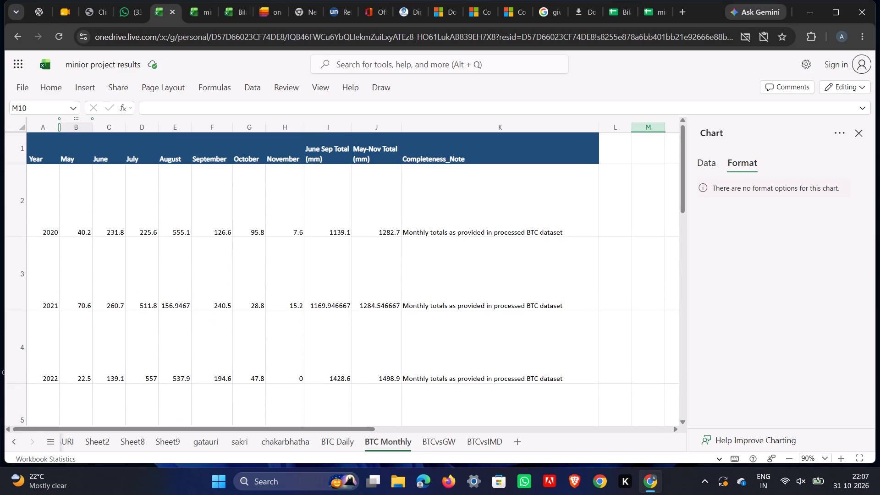
drag(30, 137, 475, 401)
scroll(475, 401, down, 3)
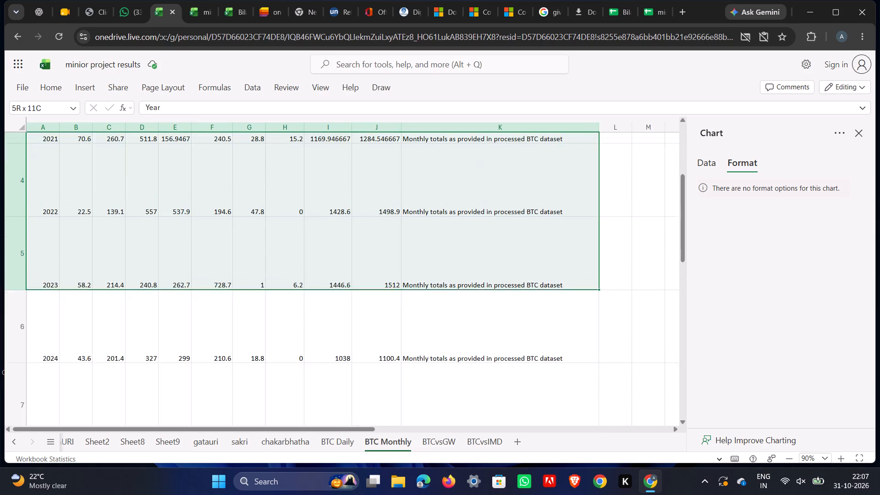
drag(475, 401, 563, 325)
scroll(525, 368, down, 2)
click(88, 86)
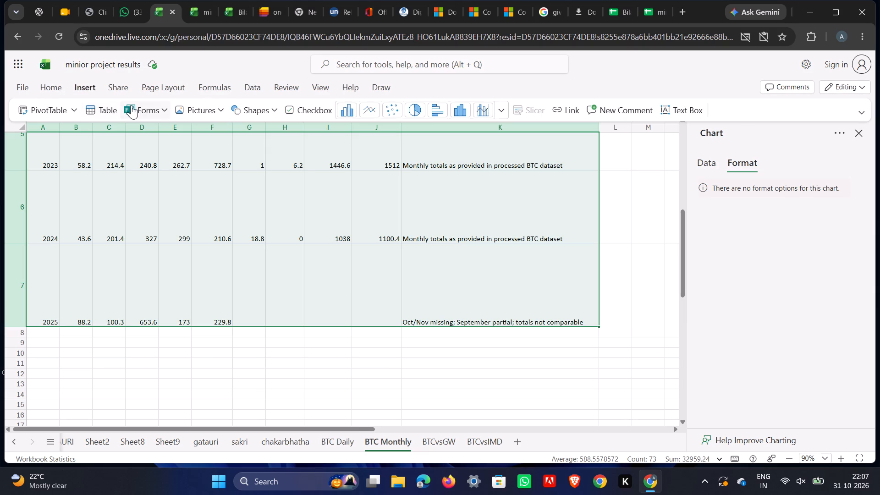
click(107, 106)
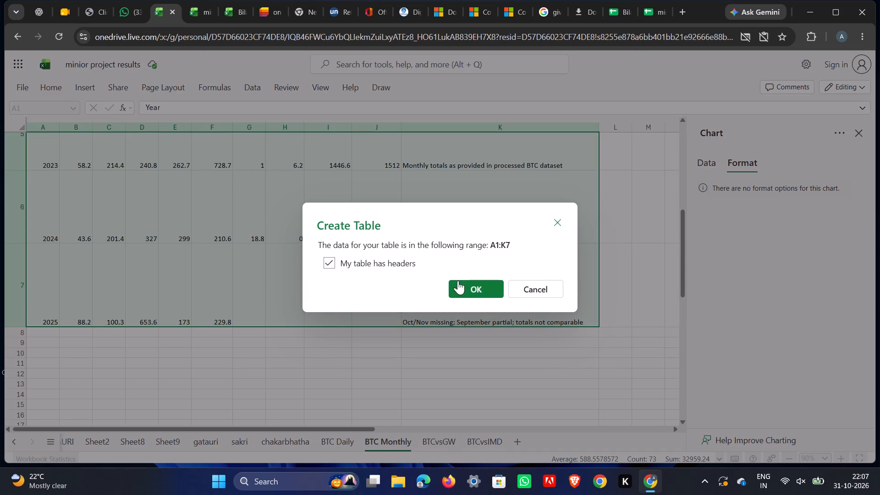
click(460, 282)
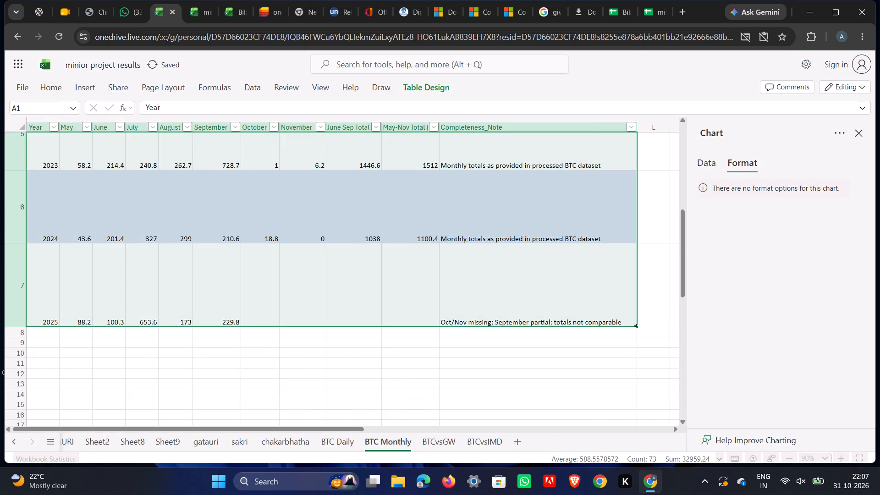
scroll(401, 272, up, 10)
click(650, 257)
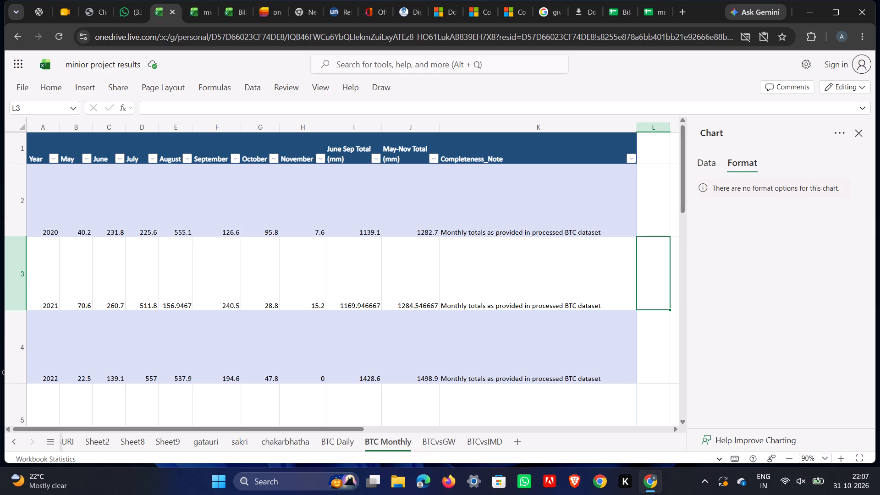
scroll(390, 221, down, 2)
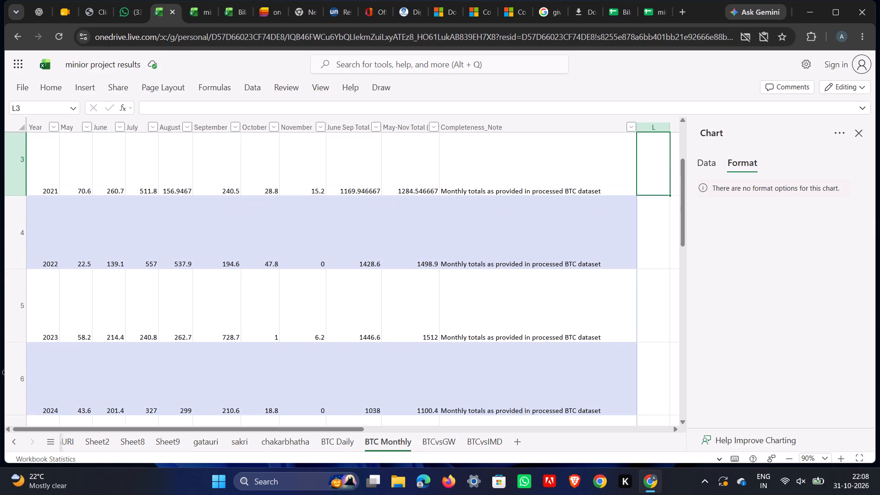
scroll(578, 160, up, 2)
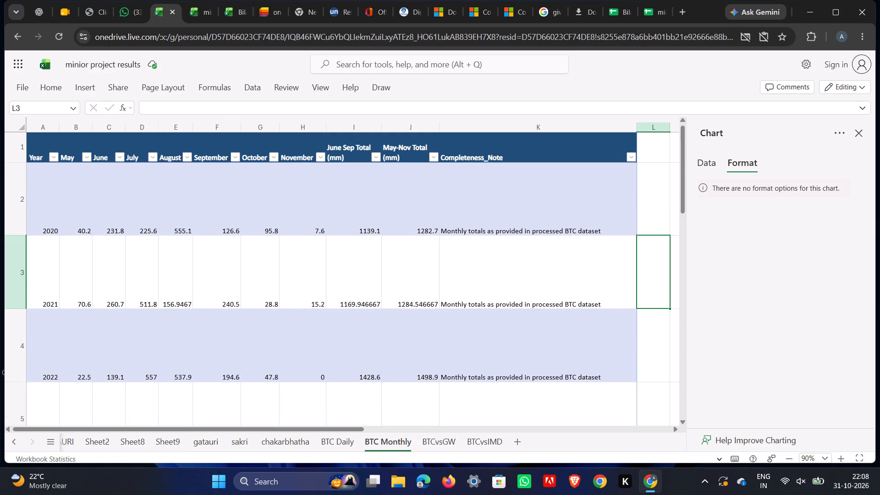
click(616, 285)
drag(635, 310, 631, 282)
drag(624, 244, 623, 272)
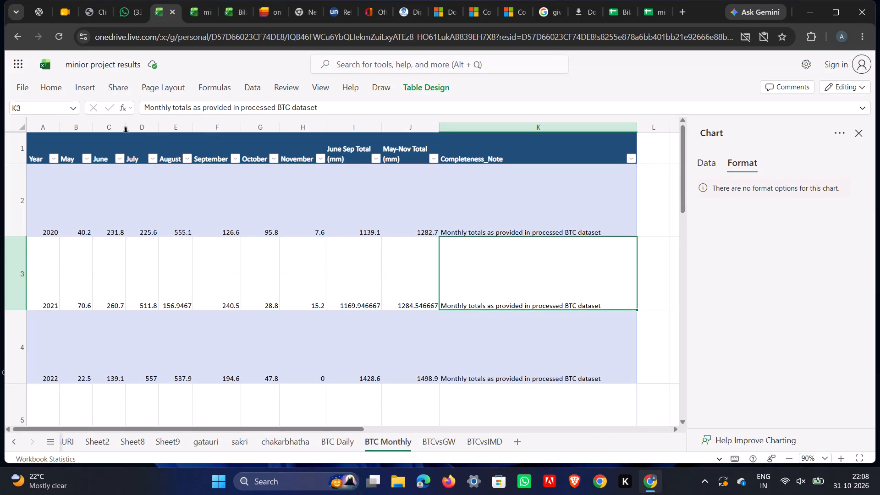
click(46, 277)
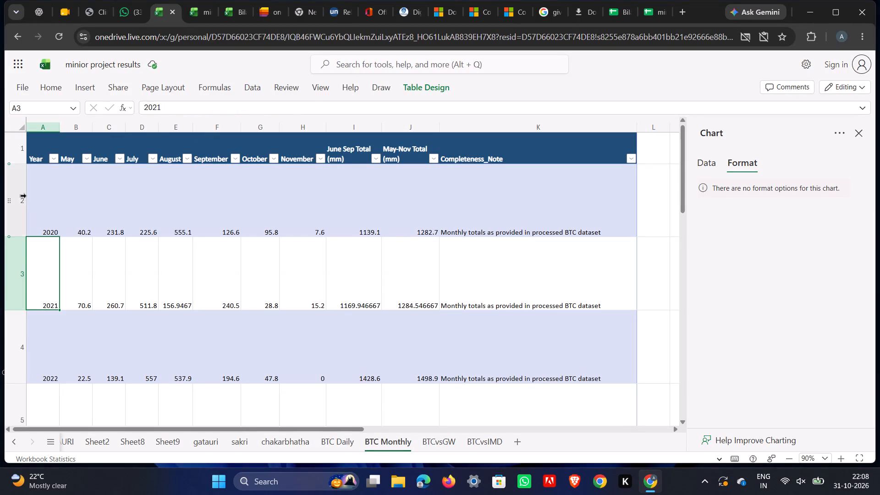
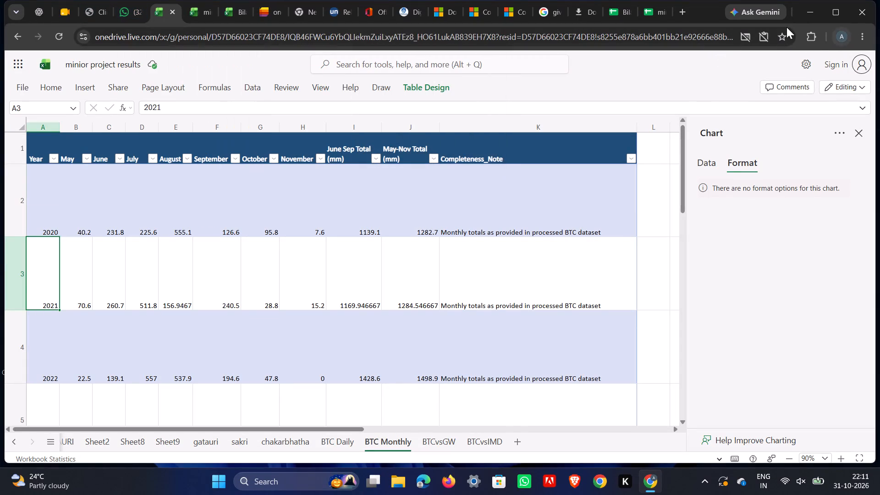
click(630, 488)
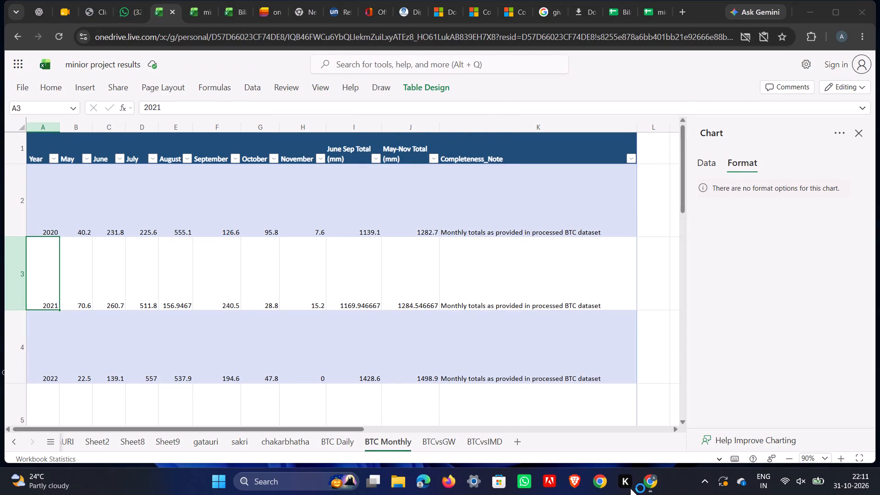